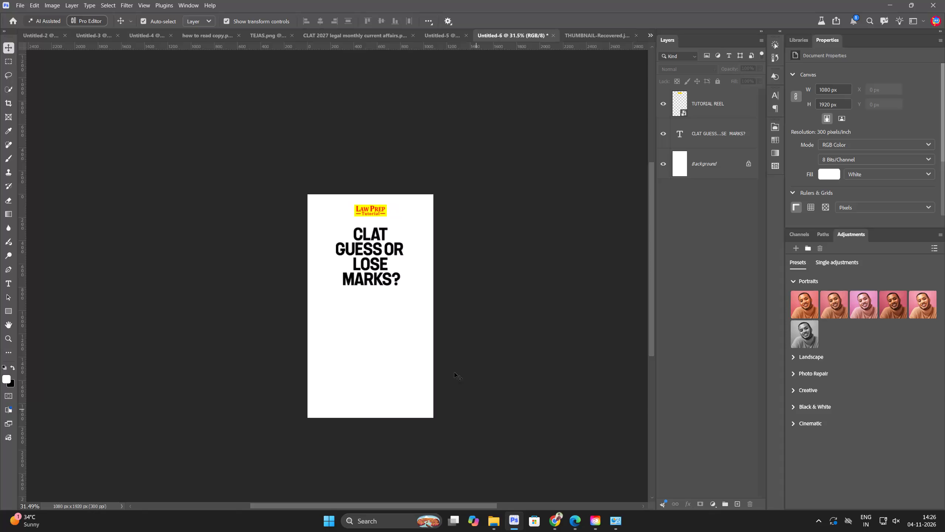
Hide the "CLAT GUESS OR LOSE MARKS?" headline text layer, leaving the Law Prep Tutorial logo on the white canvas.
scroll(351, 236, up, 3)
key(ctrl+0)
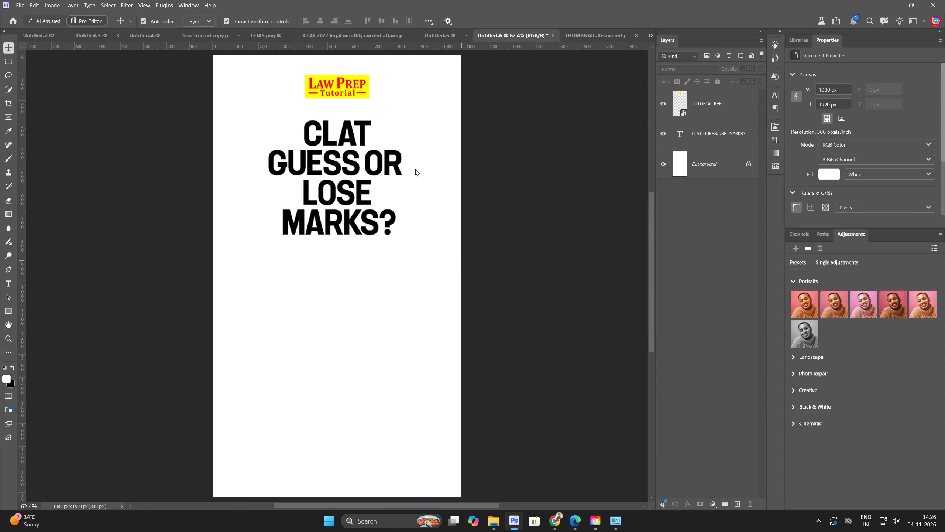
click(288, 202)
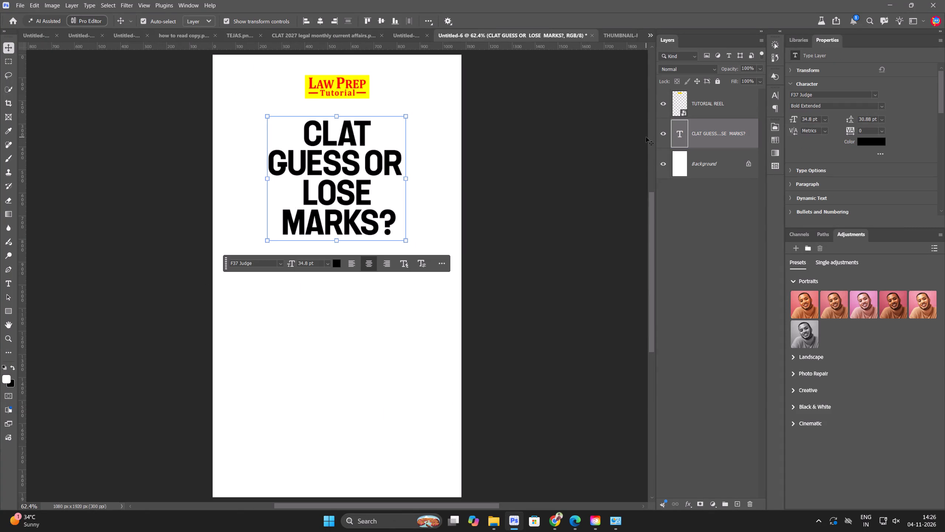
click(658, 140)
key(ctrl+0)
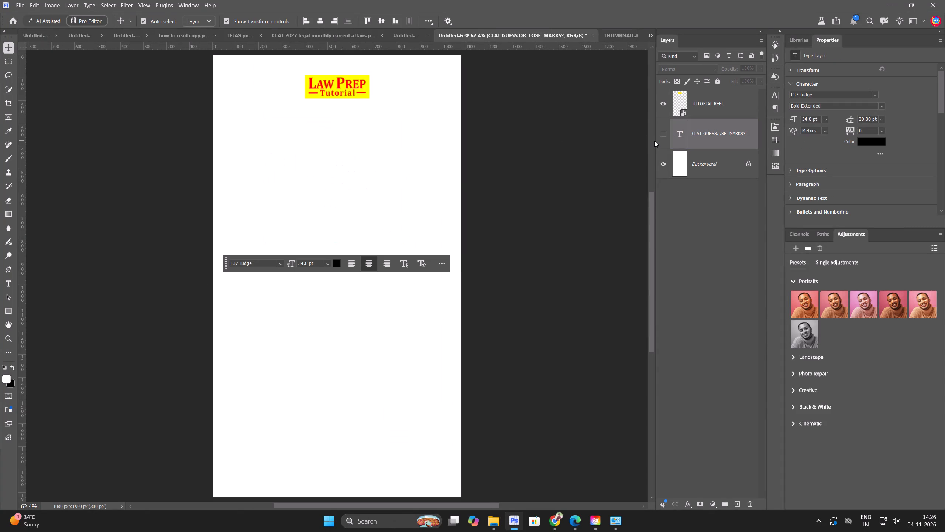
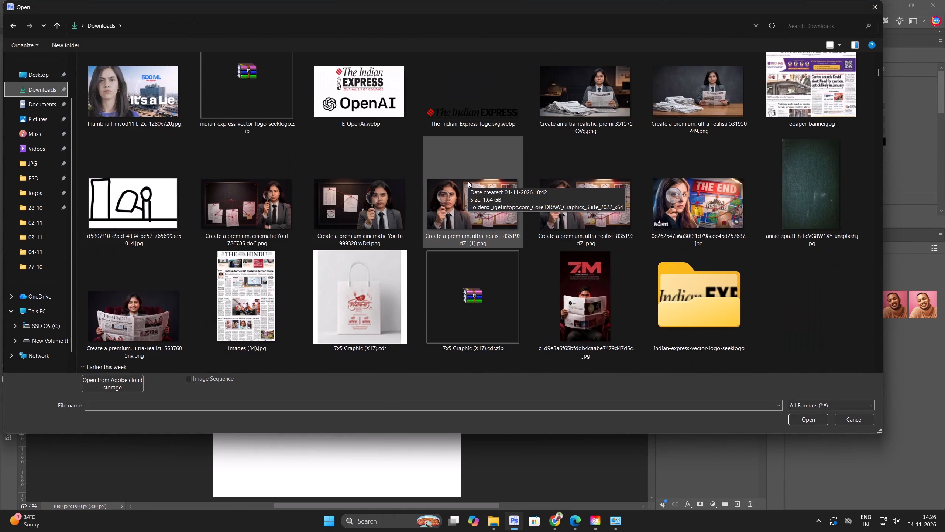
Open the photo LPT08739.JPG of the woman with both palms raised from the drive-download folder in Downloads.
scroll(468, 181, down, 1)
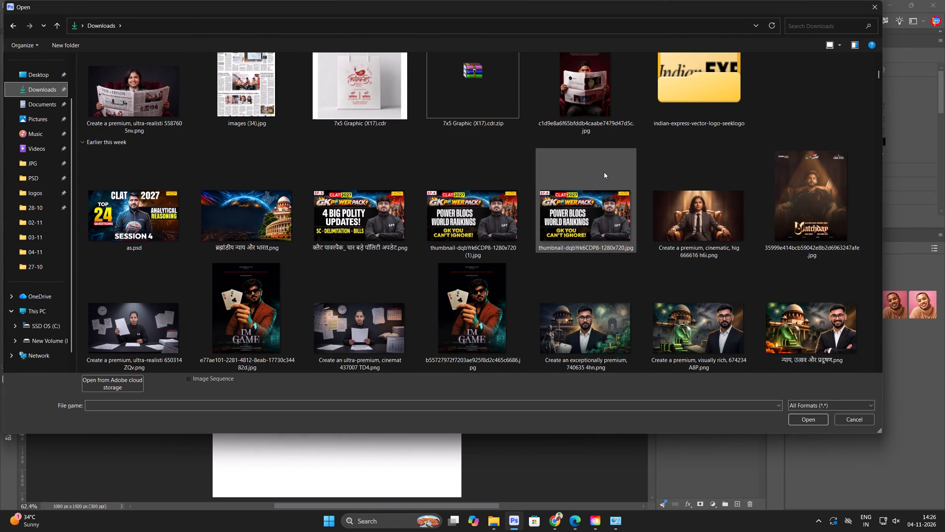
scroll(604, 172, down, 6)
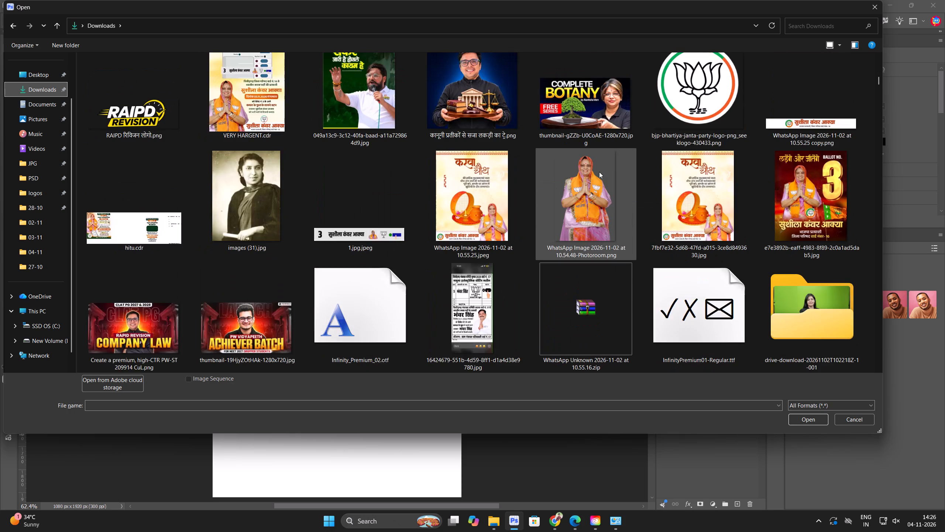
scroll(599, 172, down, 1)
click(883, 184)
double_click(859, 185)
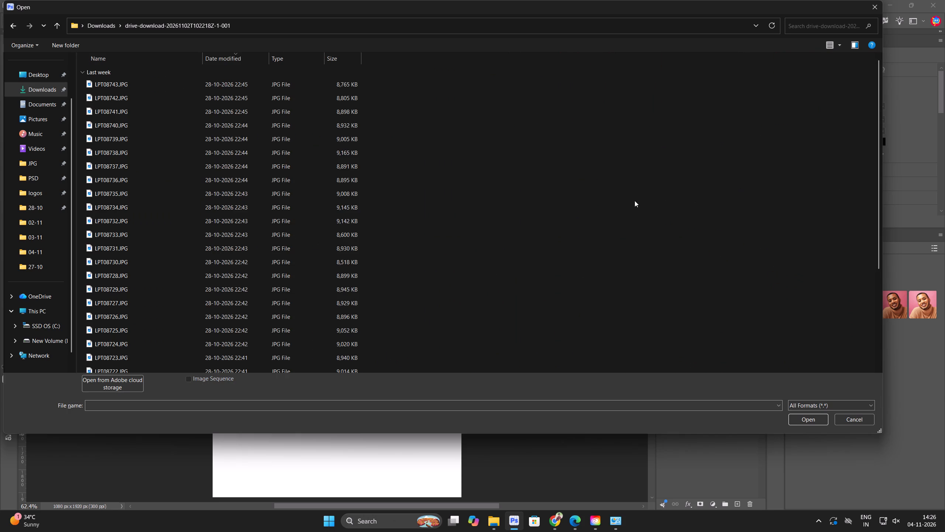
ctrl+scroll(633, 201, up, 20)
ctrl+scroll(633, 201, up, 20)
ctrl+scroll(633, 201, up, 7)
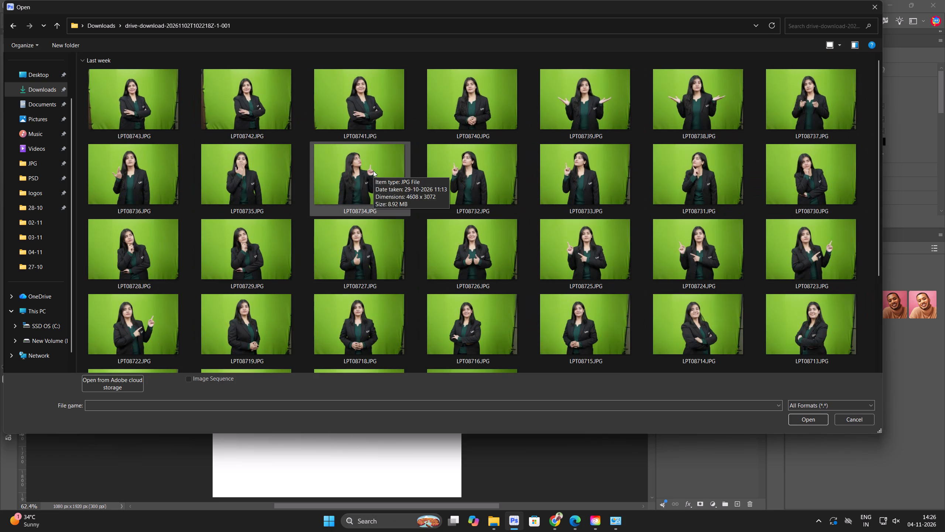
ctrl+scroll(373, 171, up, 5)
scroll(373, 171, up, 1)
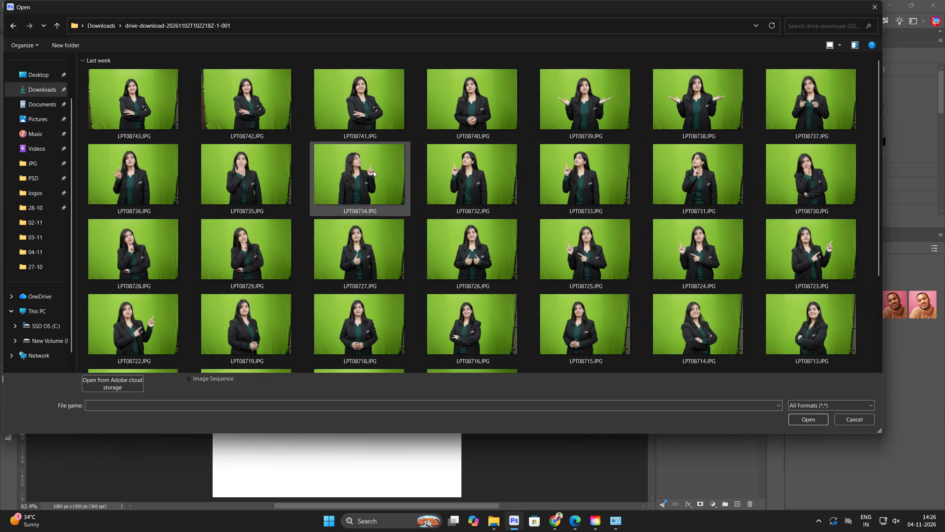
double_click(549, 99)
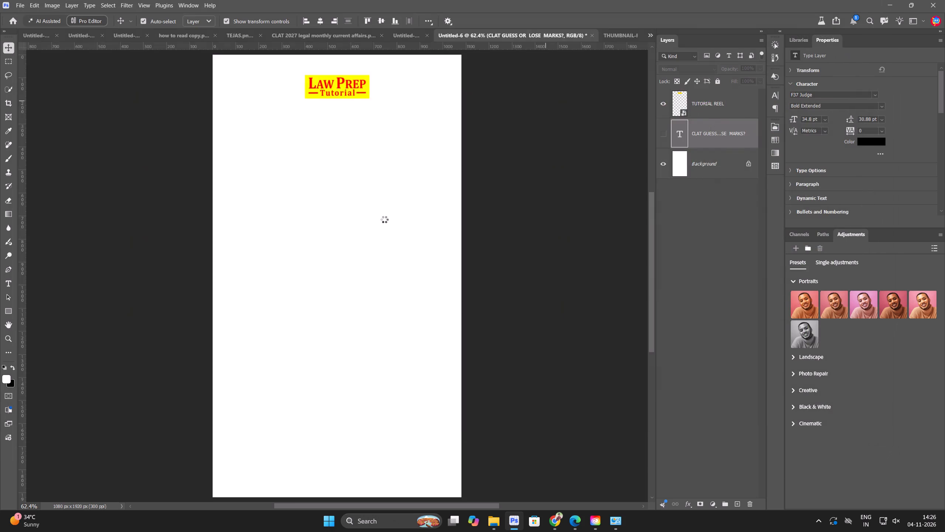
Remove the green background from the woman's photo.
scroll(330, 201, up, 5)
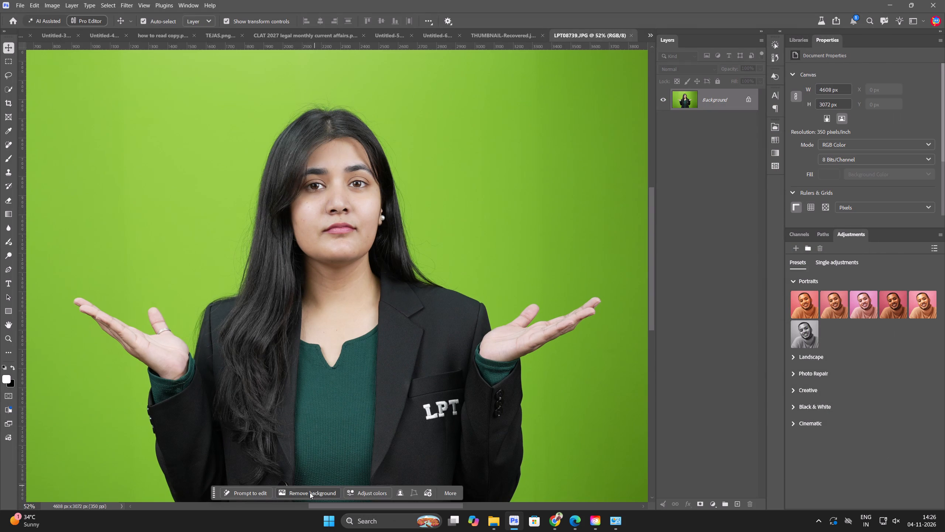
click(310, 492)
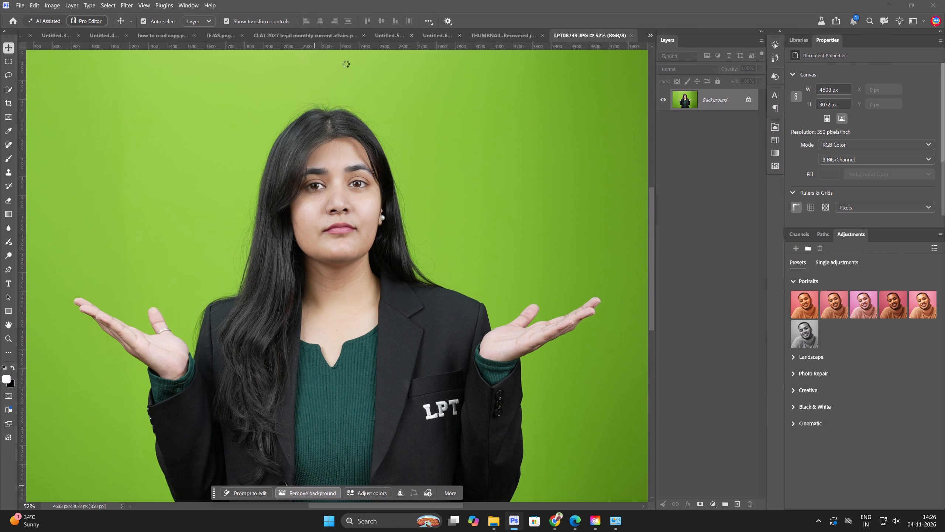
scroll(346, 64, down, 9)
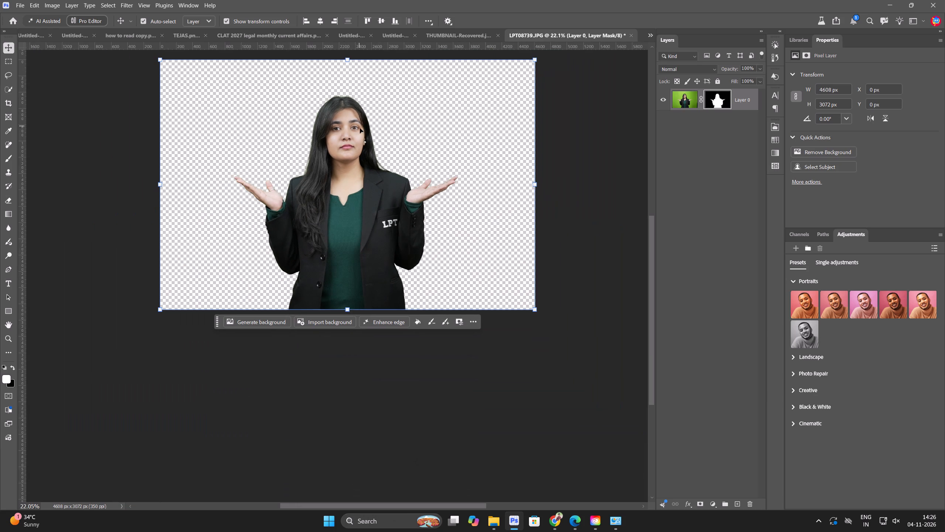
Load the woman's layer mask as a selection and contract it.
ctrl+click(715, 102)
key(alt+s)
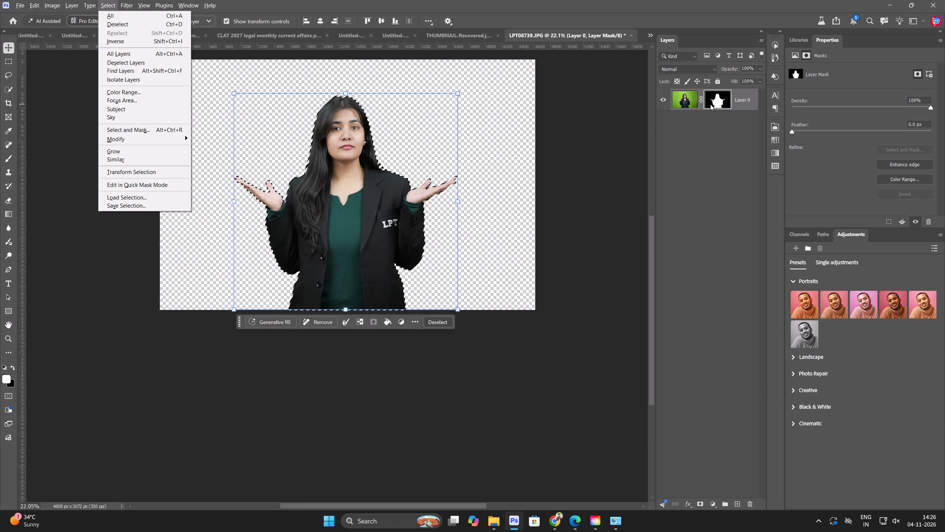
key(alt+m)
key(alt+c)
key(Return)
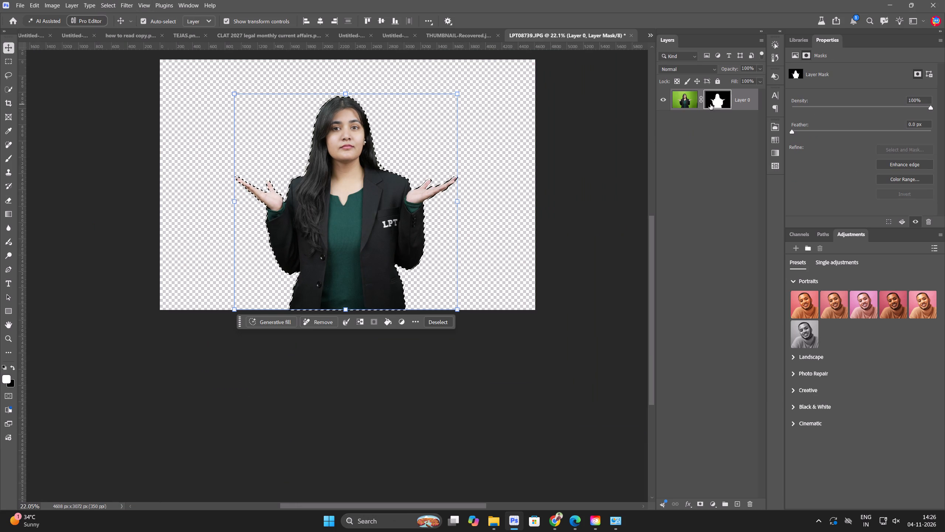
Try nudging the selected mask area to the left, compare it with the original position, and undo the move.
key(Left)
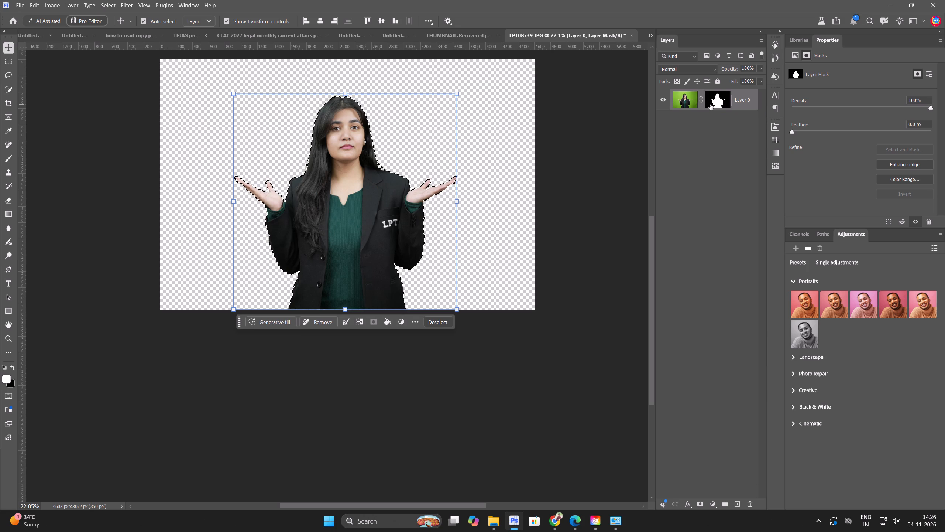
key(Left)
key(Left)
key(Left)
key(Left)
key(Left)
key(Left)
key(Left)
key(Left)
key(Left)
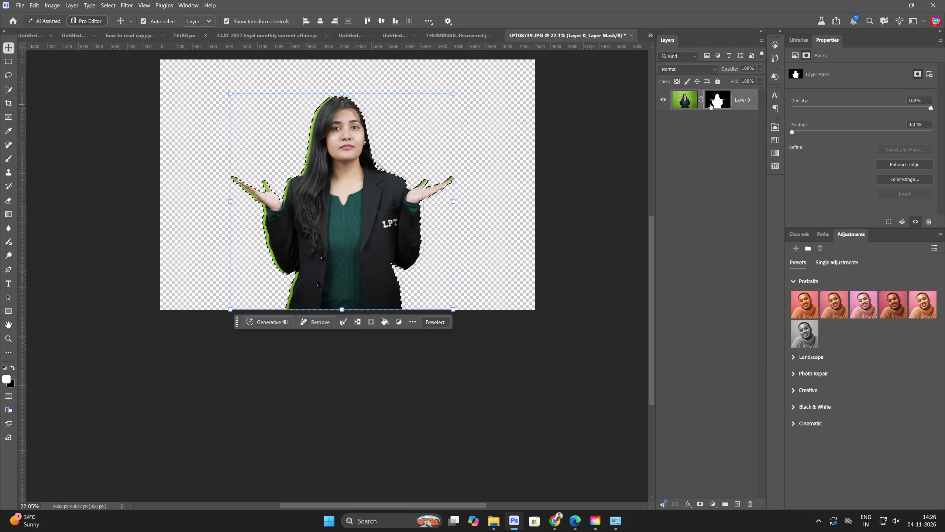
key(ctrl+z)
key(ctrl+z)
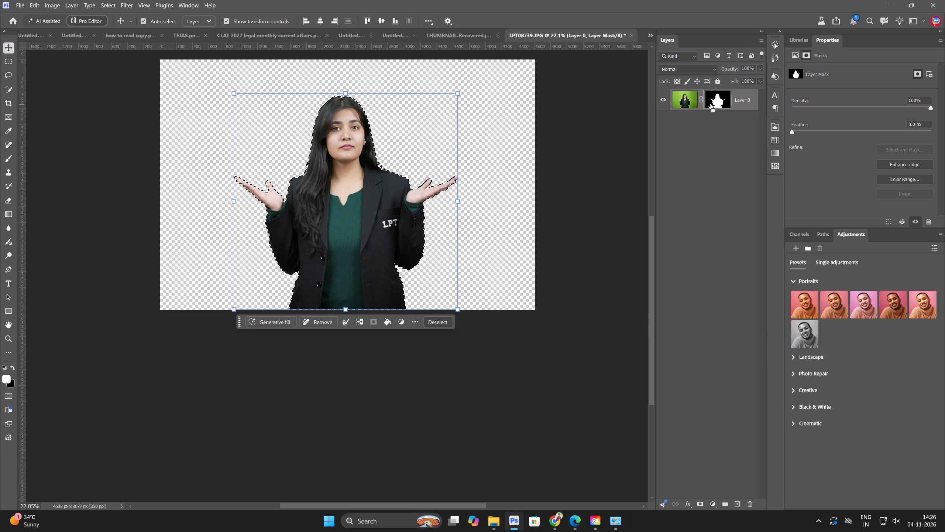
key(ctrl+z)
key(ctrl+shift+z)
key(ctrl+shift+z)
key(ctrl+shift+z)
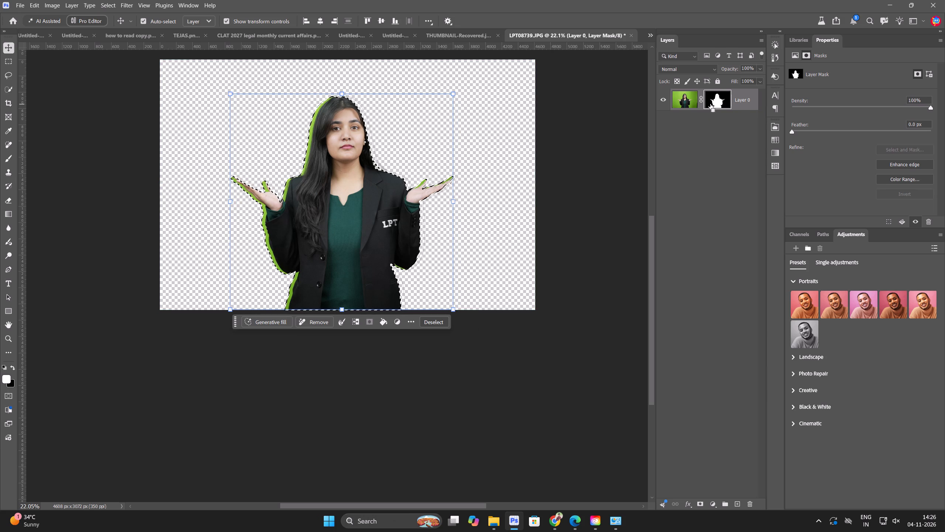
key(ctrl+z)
Copy the woman from the photo onto a new layer using a 1.5 px feathered selection, and hide Layer 0.
scroll(486, 118, up, 9)
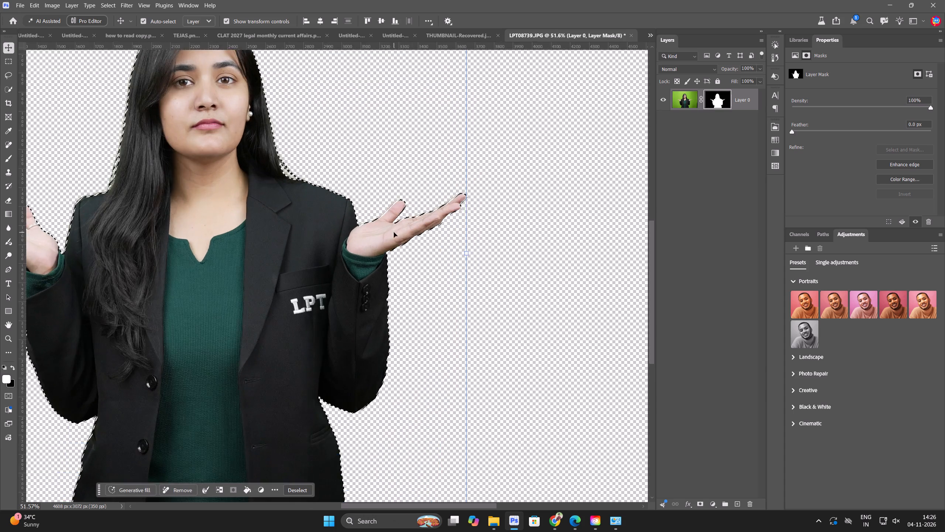
scroll(394, 232, up, 20)
scroll(394, 232, up, 11)
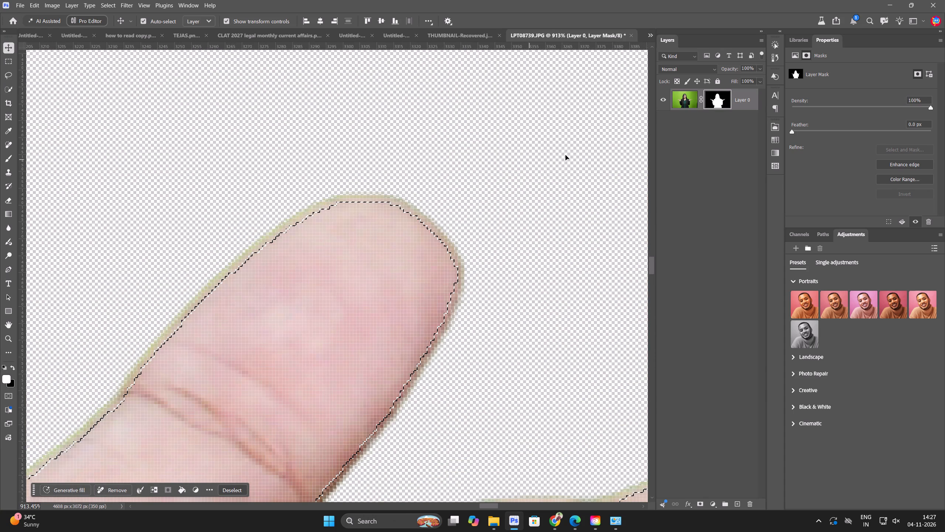
click(678, 98)
key(shift+F6)
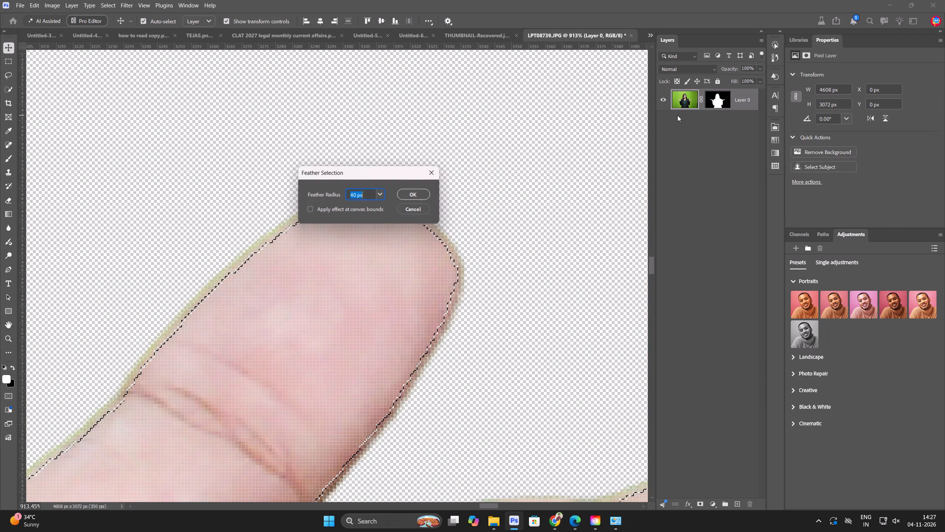
text(1.5)
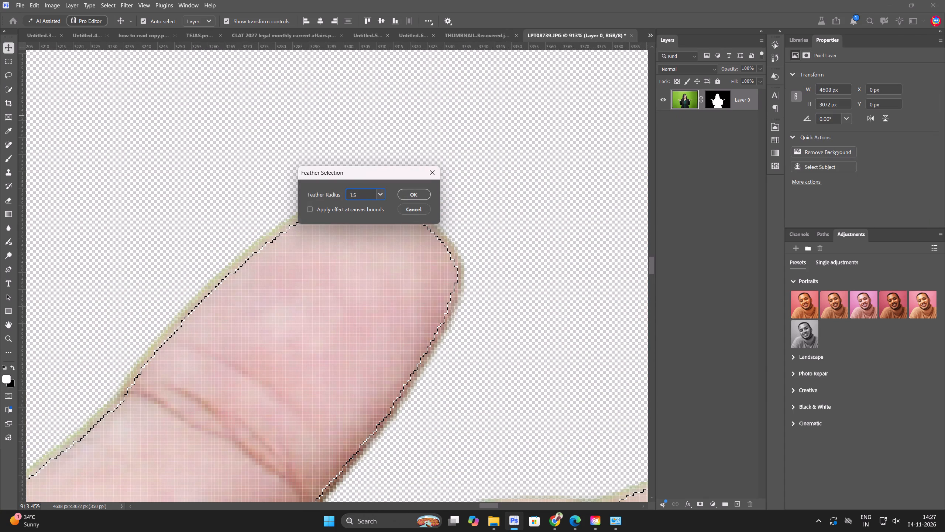
key(Return)
key(ctrl+j)
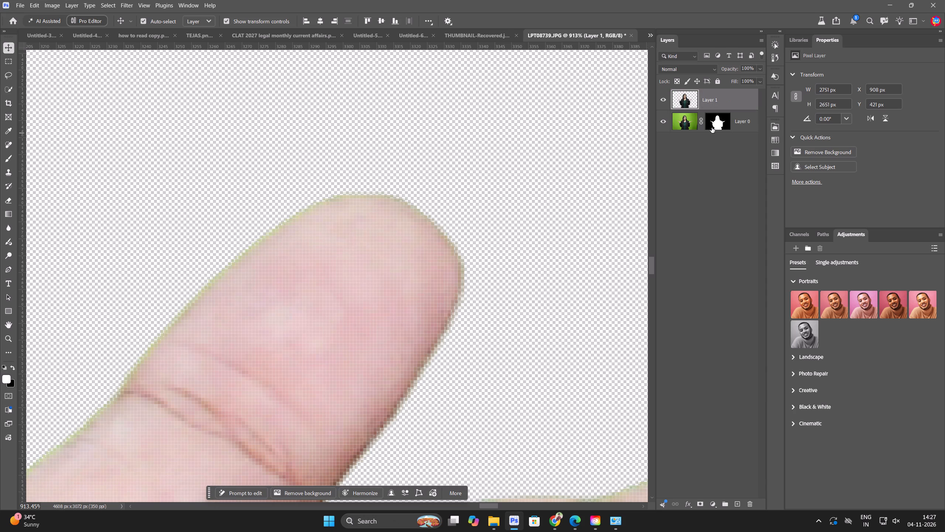
click(660, 124)
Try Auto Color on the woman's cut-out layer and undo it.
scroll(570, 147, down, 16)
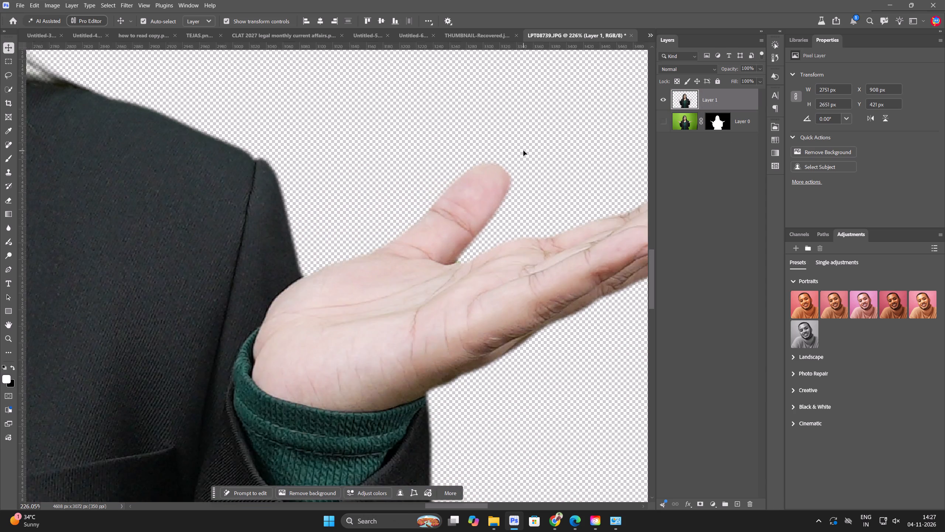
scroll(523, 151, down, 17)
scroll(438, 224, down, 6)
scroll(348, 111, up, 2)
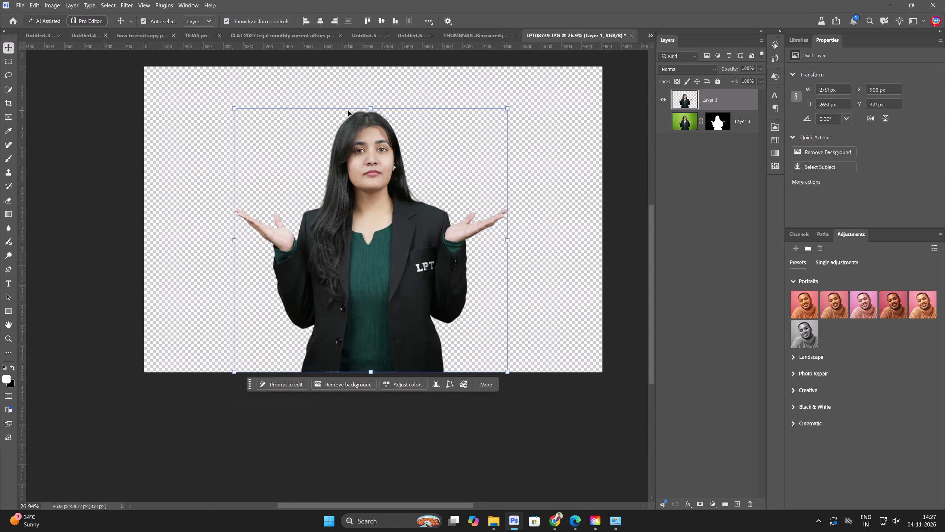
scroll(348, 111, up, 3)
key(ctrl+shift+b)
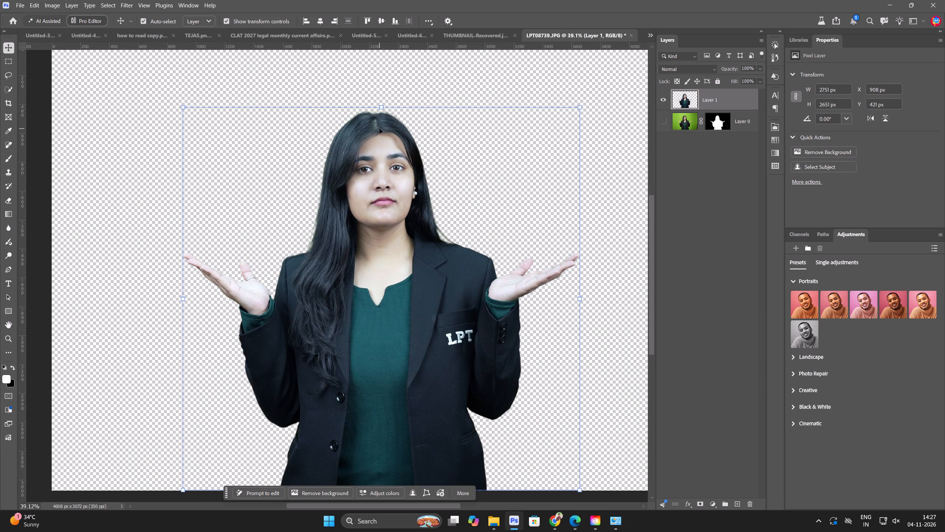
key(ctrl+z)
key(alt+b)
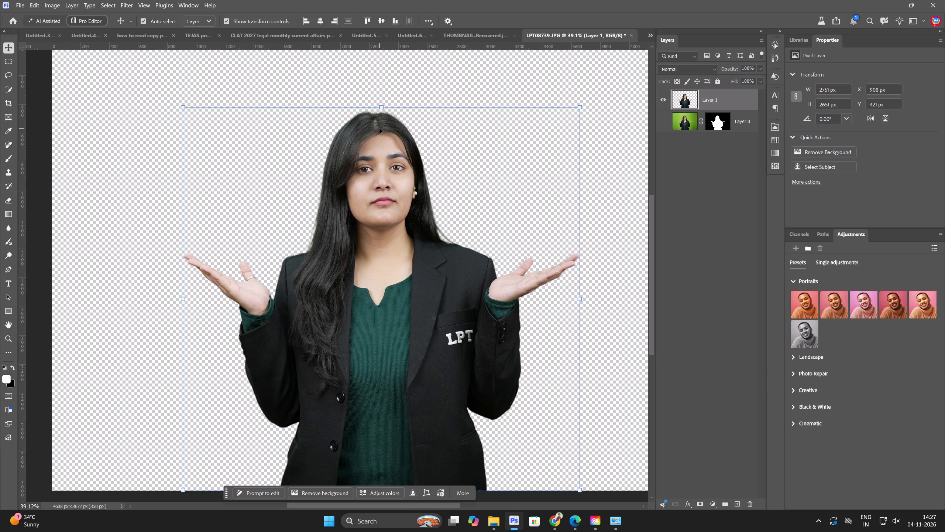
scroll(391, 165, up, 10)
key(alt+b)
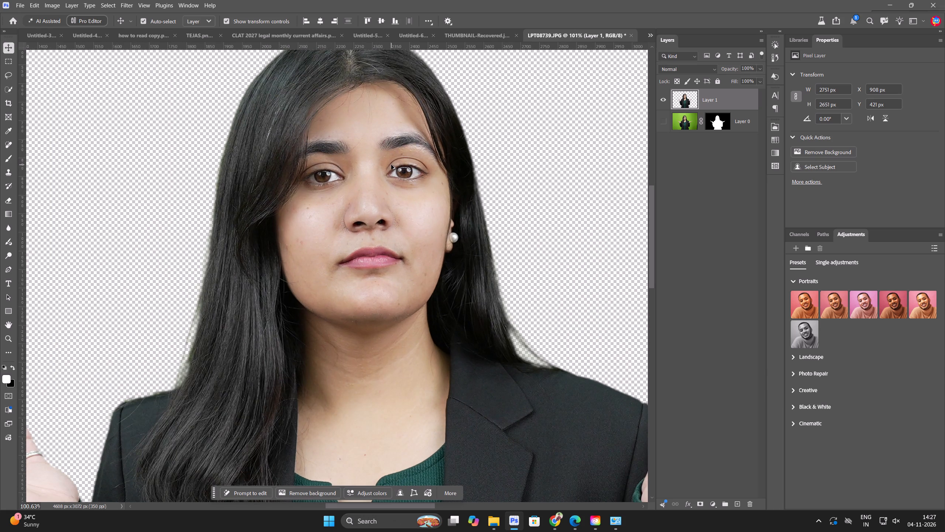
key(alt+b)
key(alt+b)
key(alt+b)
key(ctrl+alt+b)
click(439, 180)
Start the Retouch4me Heal filter on the woman's cut-out layer to retouch her skin.
scroll(351, 226, up, 4)
click(127, 0)
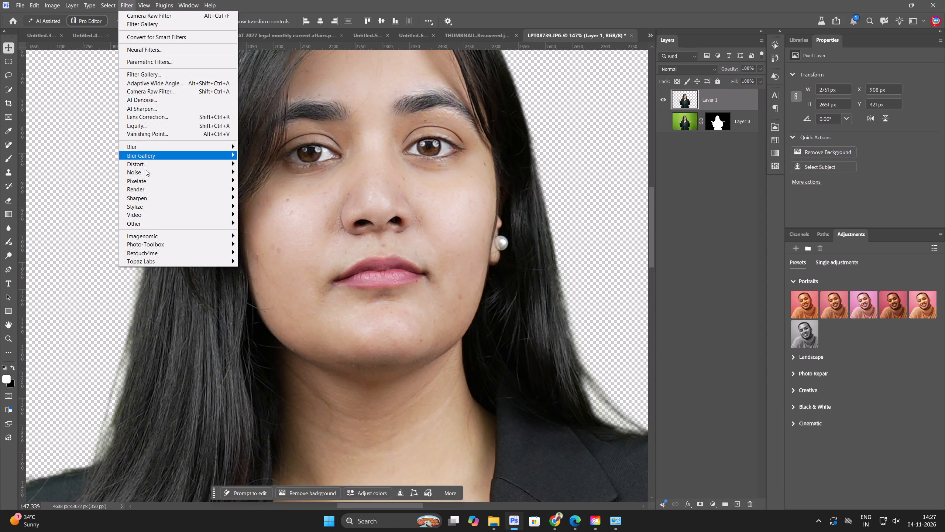
click(164, 263)
click(256, 250)
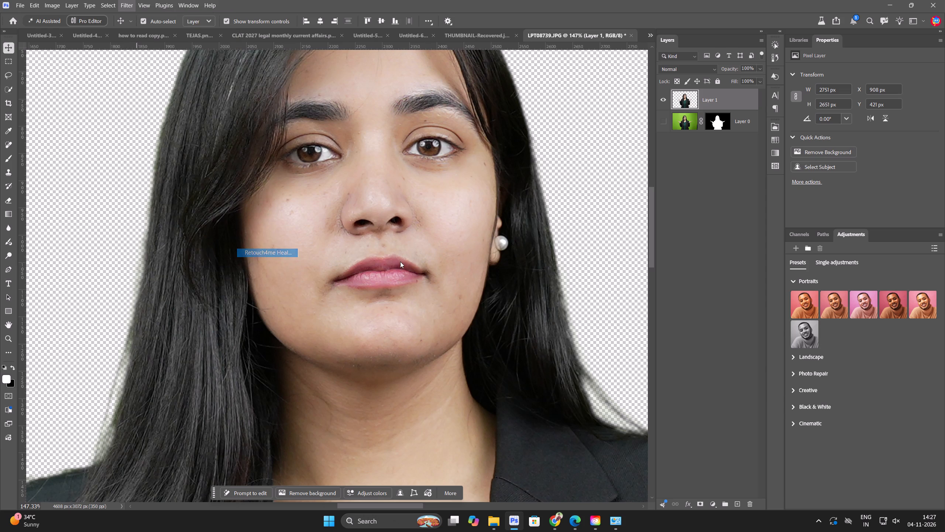
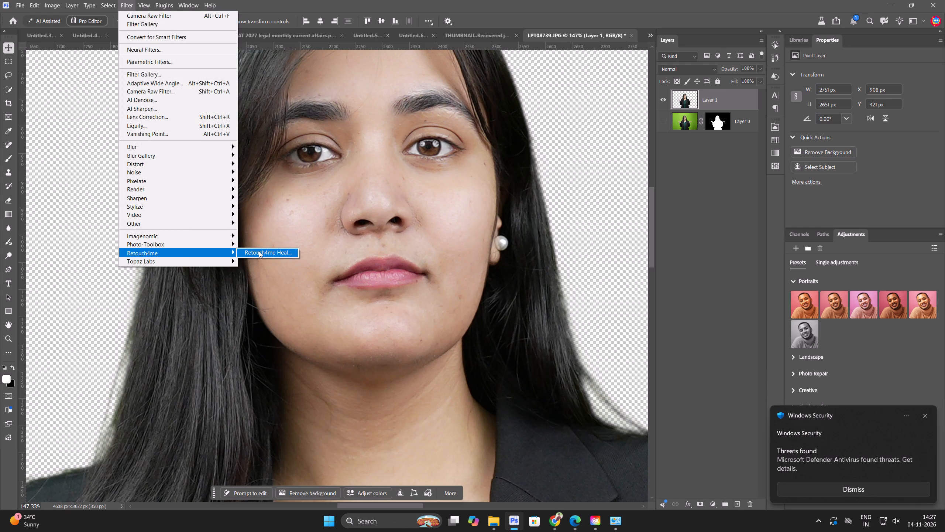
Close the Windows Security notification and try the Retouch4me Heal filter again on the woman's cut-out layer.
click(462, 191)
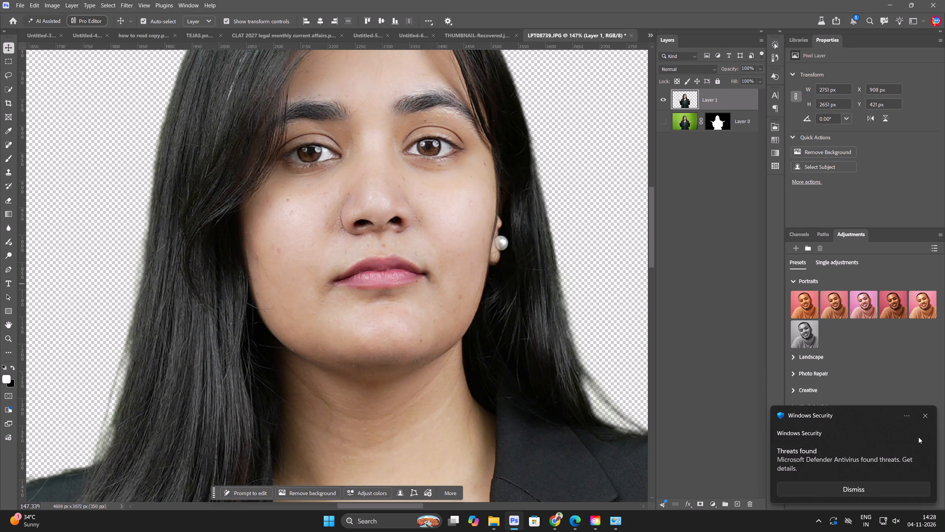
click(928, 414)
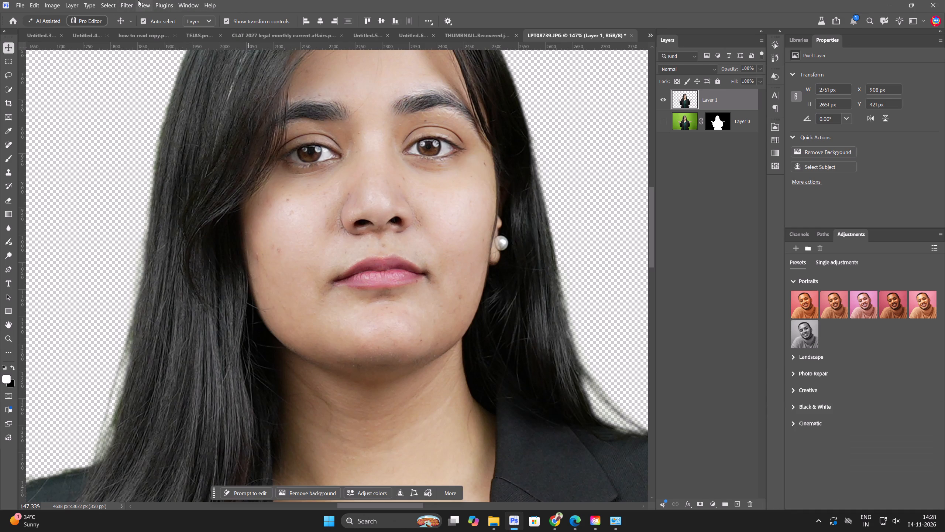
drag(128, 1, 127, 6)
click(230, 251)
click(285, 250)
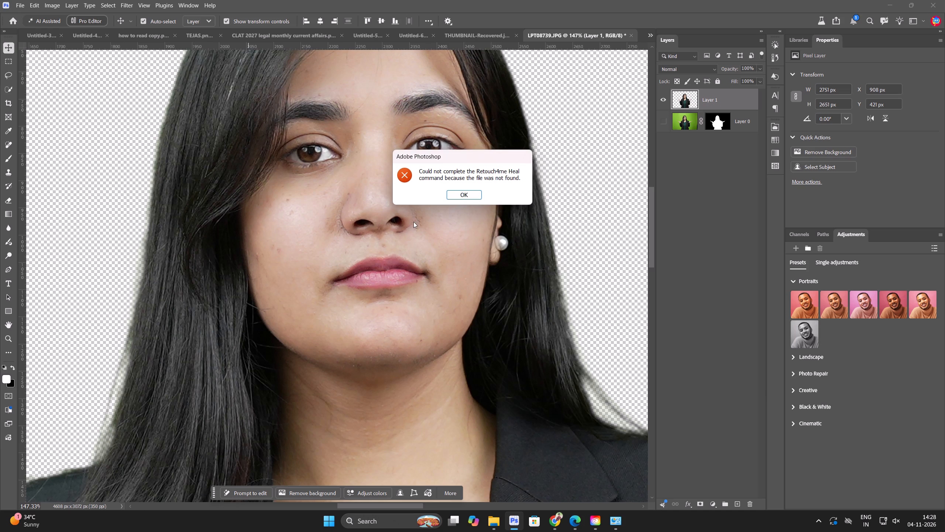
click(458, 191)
Switch to the open Network and Sharing Center window.
click(619, 531)
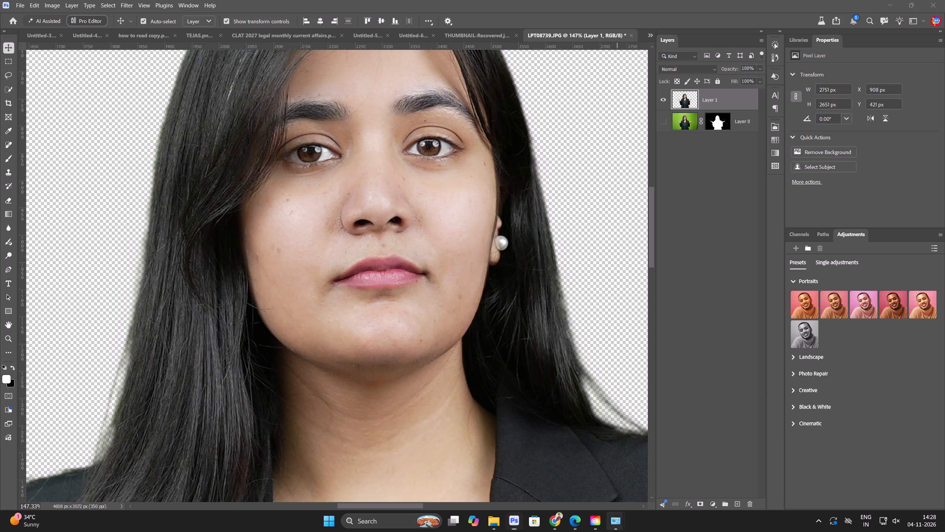
click(554, 468)
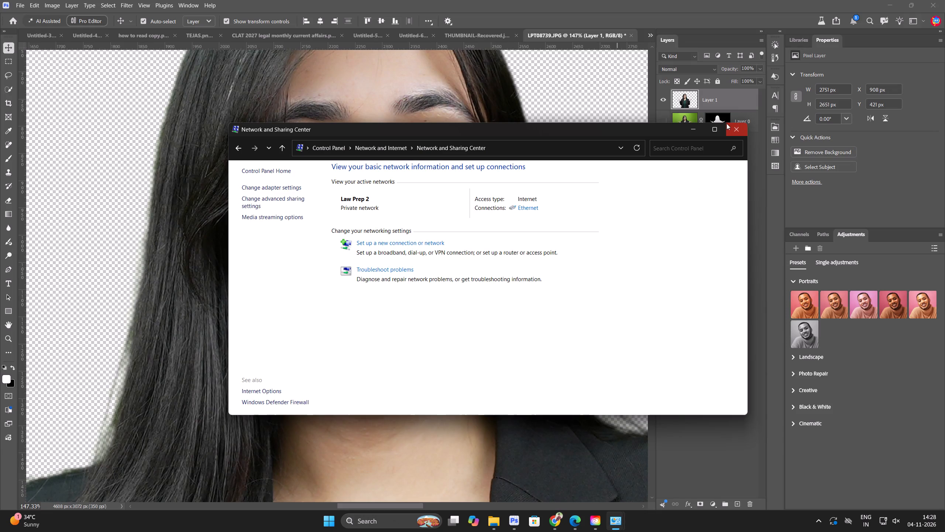
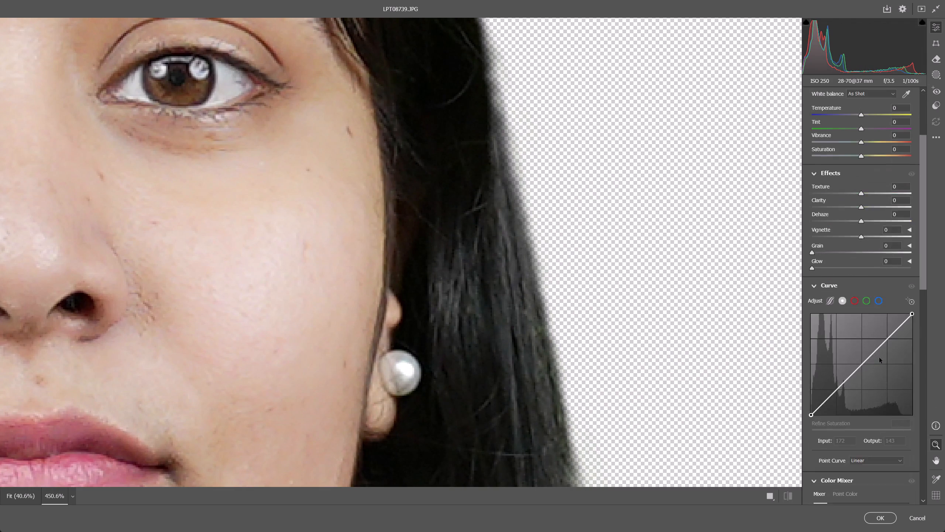
Set Color Noise Reduction to 100 in the Camera Raw Filter and apply it to the woman's cut-out.
scroll(879, 358, down, 14)
drag(812, 440, 890, 424)
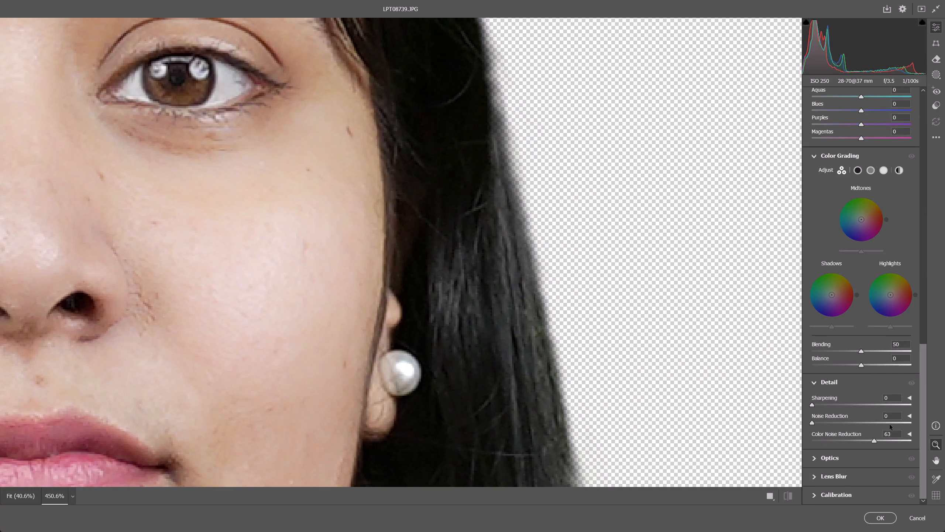
drag(890, 424, 944, 421)
click(576, 283)
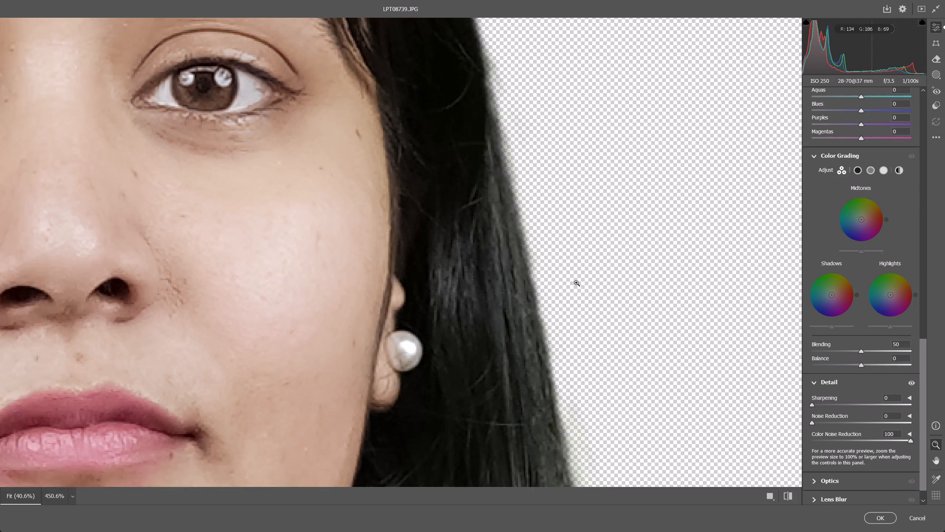
key(Return)
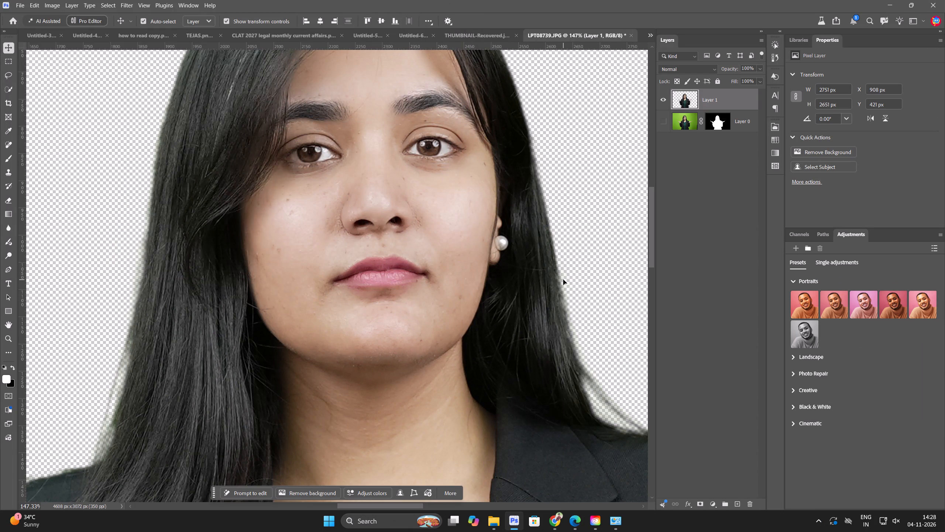
Apply Imagenomic Portraiture with the Smoothing: Normal preset to the cut-out, checking the face close up in single view.
scroll(540, 187, up, 2)
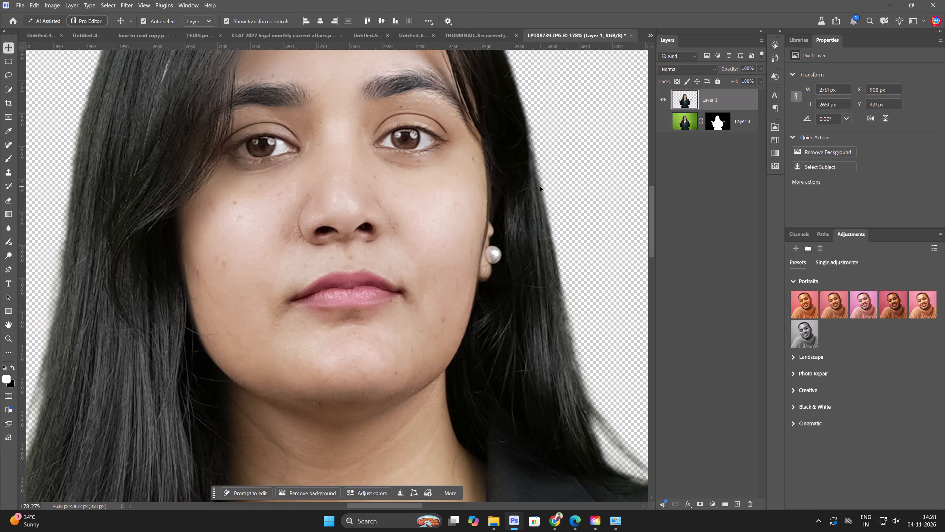
click(122, 0)
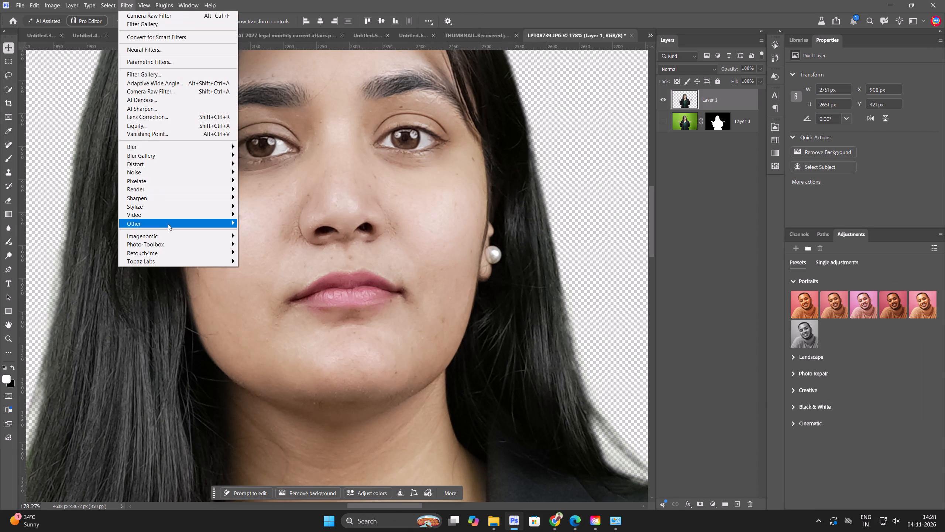
click(169, 232)
click(261, 247)
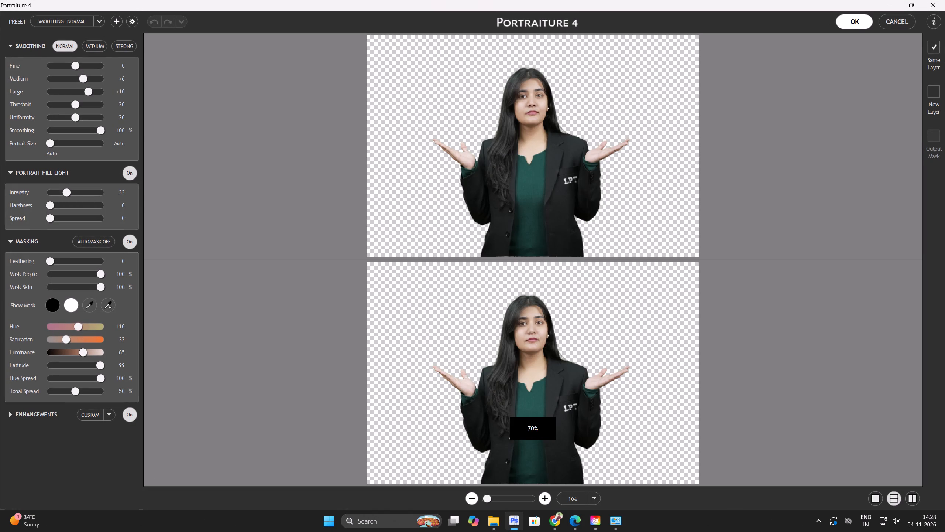
click(883, 496)
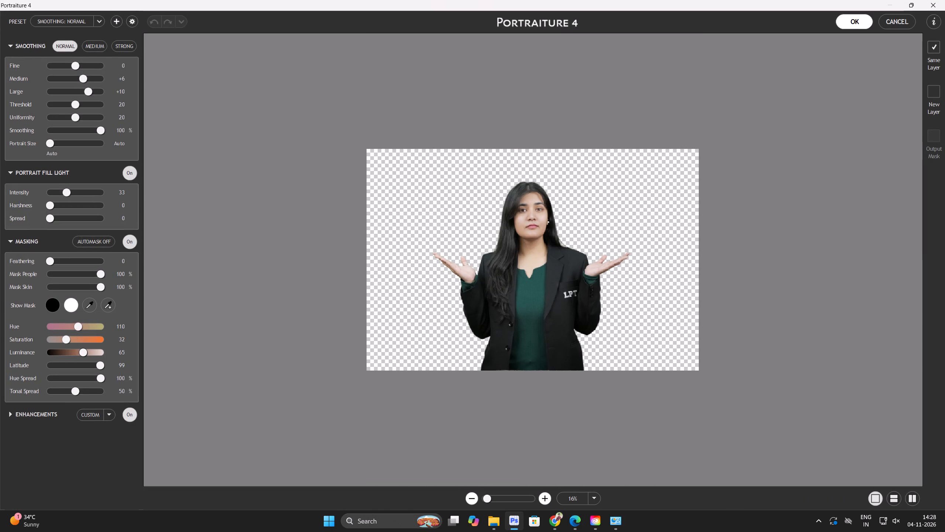
triple_click(545, 498)
click(545, 498)
drag(545, 318, 540, 347)
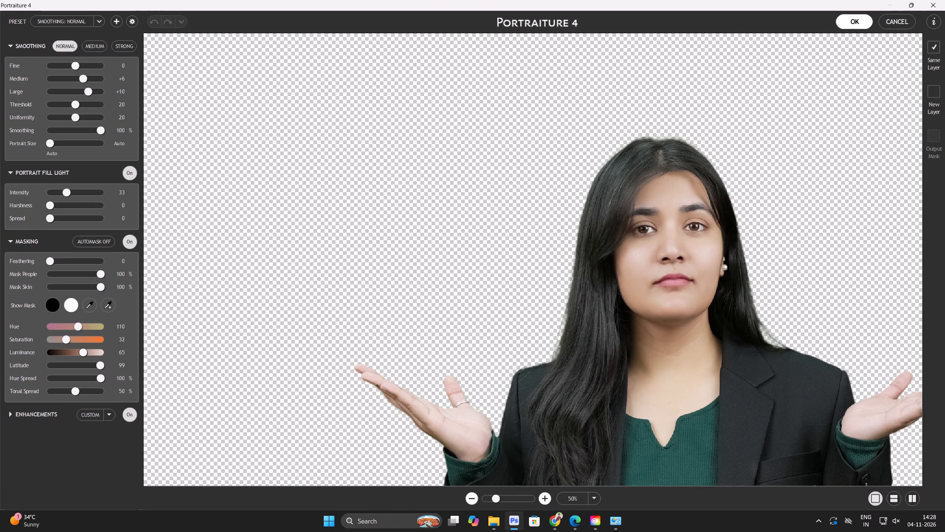
drag(540, 347, 538, 369)
double_click(544, 494)
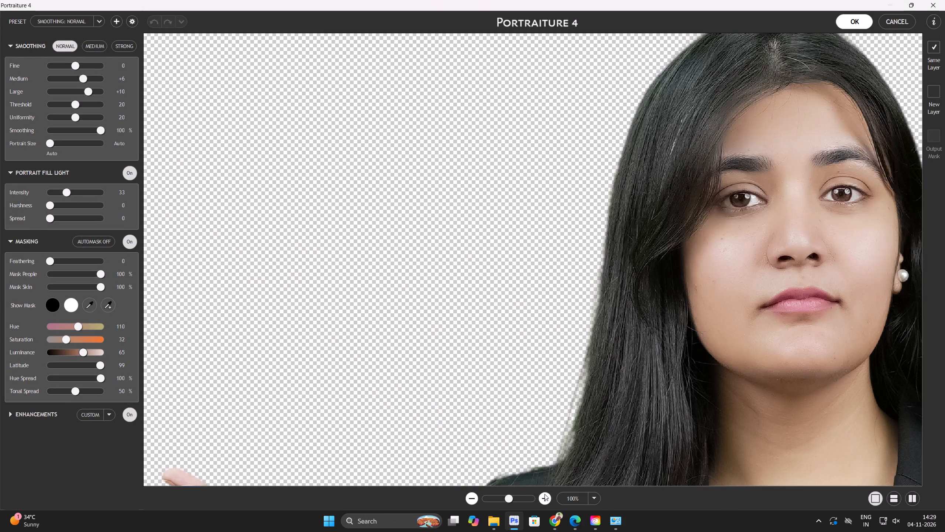
drag(647, 361, 382, 332)
drag(482, 328, 427, 336)
triple_click(503, 320)
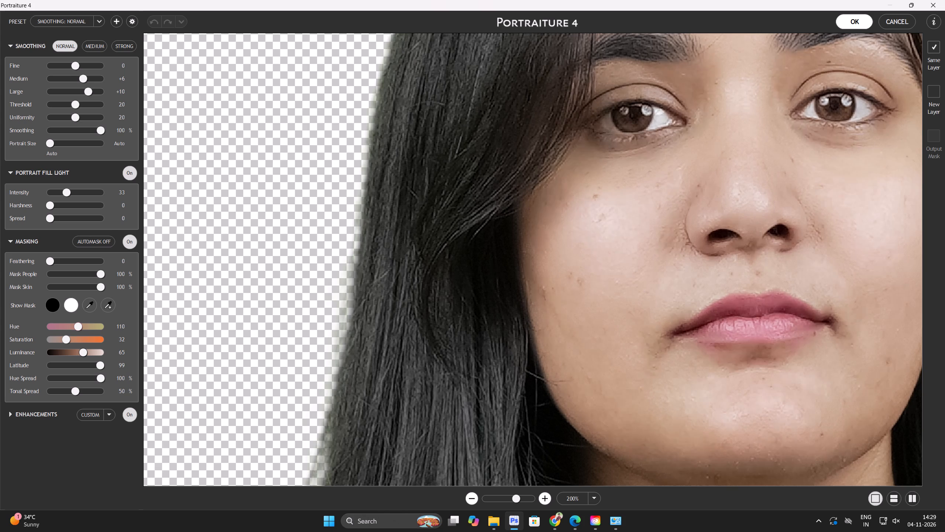
click(840, 25)
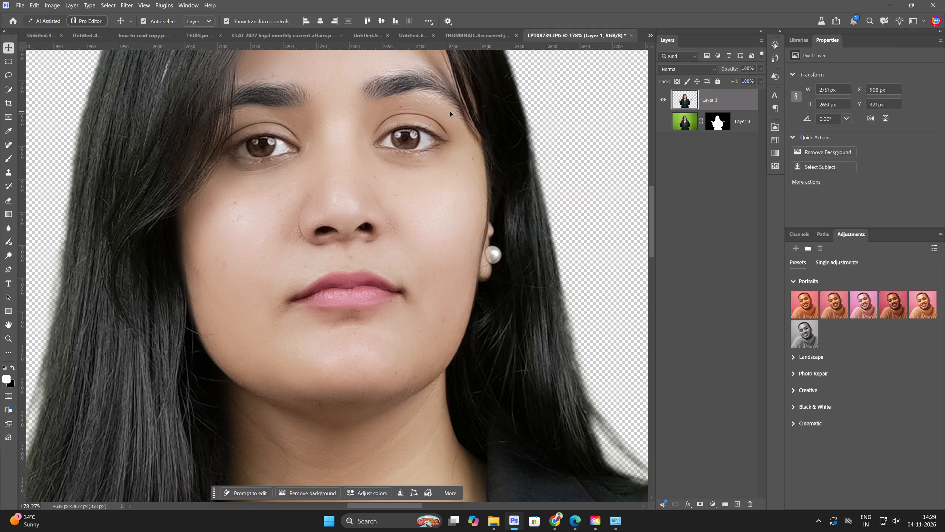
Copy the smoothed cut-out, undo the Portraiture smoothing on Layer 1, and paste the smoothed version as a new layer.
key(ctrl+c)
key(ctrl+z)
key(ctrl+v)
Align Layer 2 and Layer 1 on their horizontal and vertical centres so the two cut-outs coincide.
scroll(370, 158, down, 10)
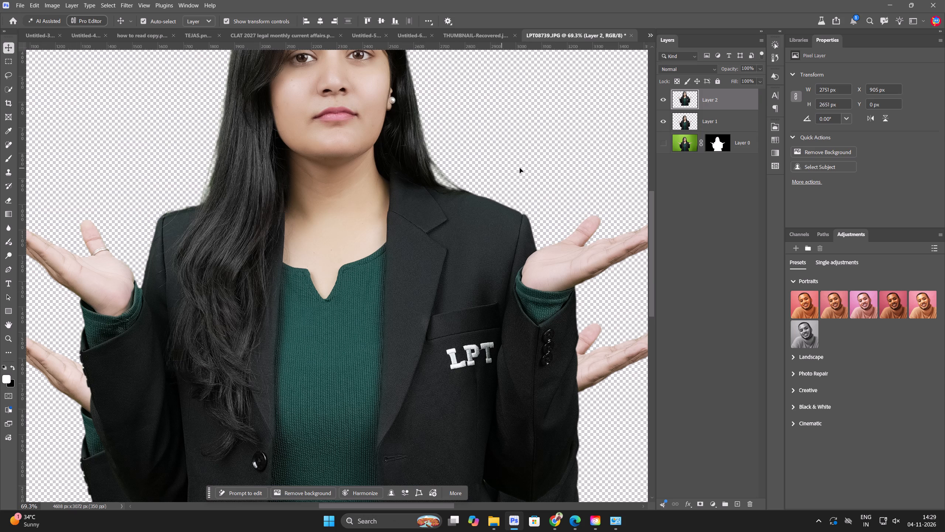
shift+click(738, 117)
click(323, 19)
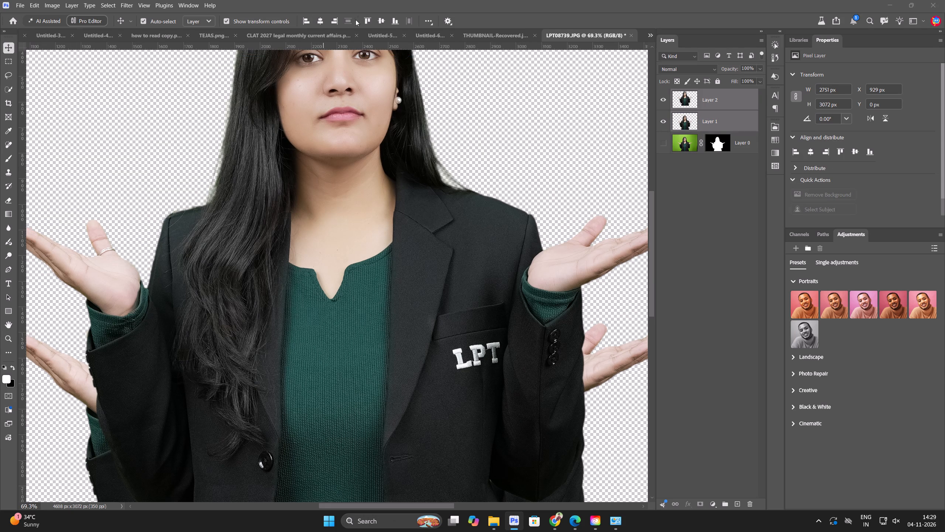
click(379, 23)
scroll(381, 143, down, 9)
click(560, 181)
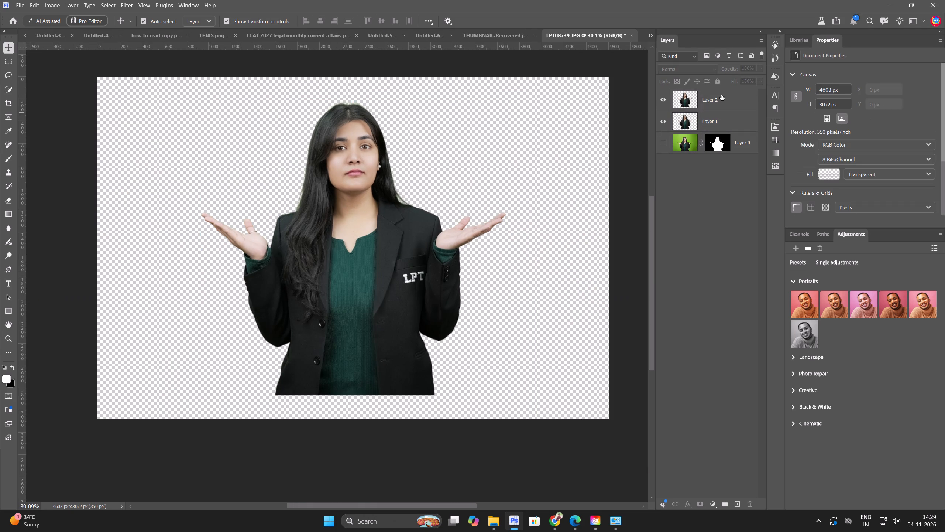
Lower the opacity of the smoothed cut-out on Layer 2.
click(726, 93)
drag(731, 67, 680, 78)
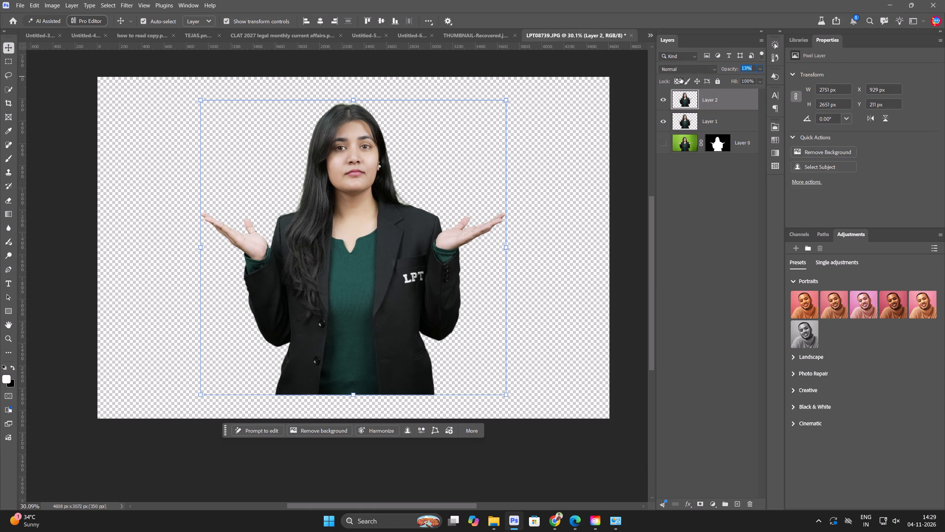
drag(680, 78, 688, 79)
click(580, 172)
Hide Layer 2 and heal the blemishes on both cheeks of Layer 1 with a 26 px Spot Healing Brush.
scroll(347, 119, up, 14)
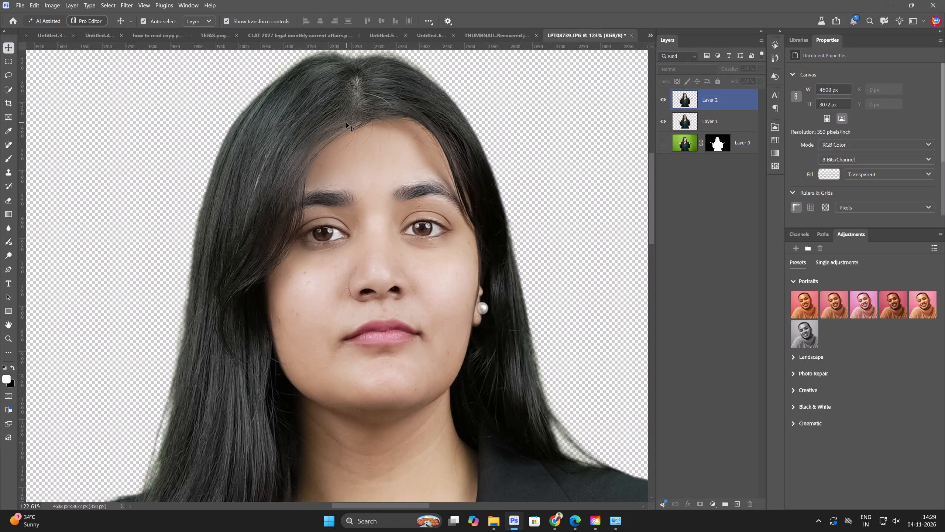
scroll(346, 123, up, 6)
click(664, 104)
click(723, 117)
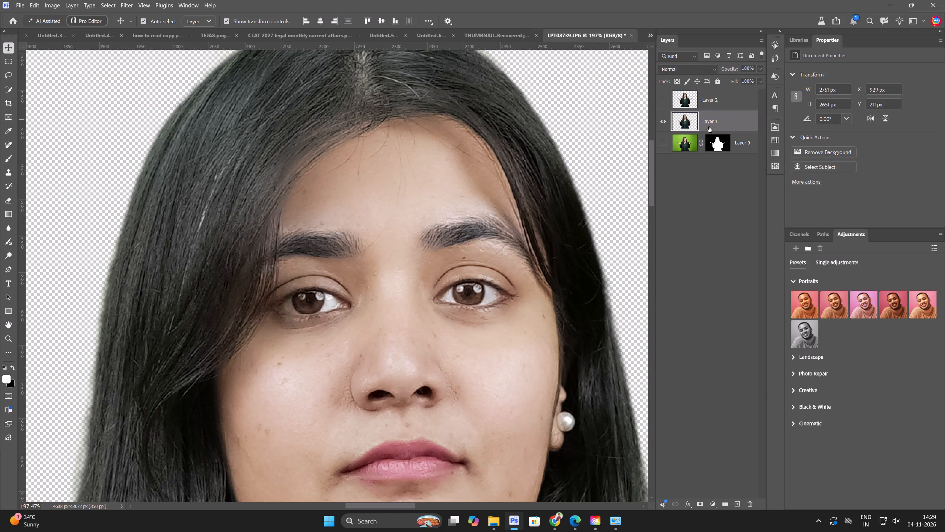
key(j)
alt+right_drag(487, 324, 444, 320)
click(542, 316)
click(526, 332)
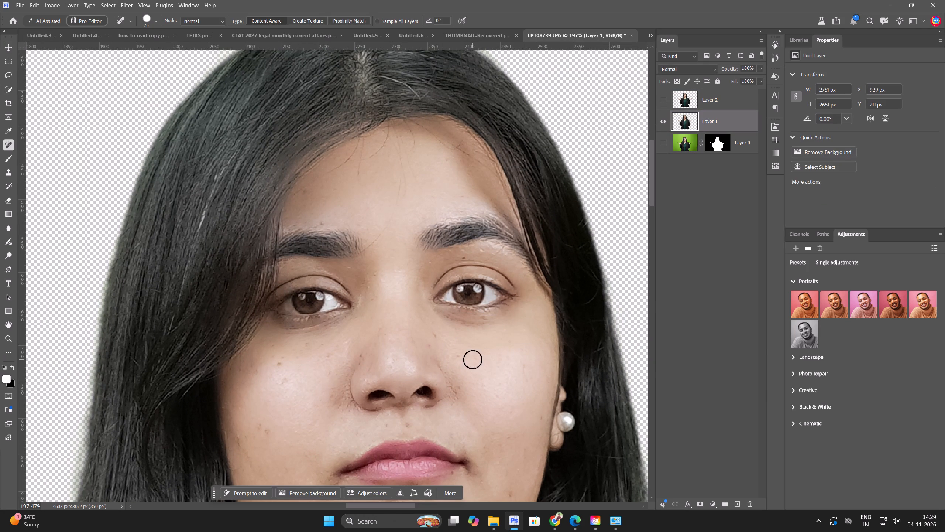
click(458, 354)
click(440, 334)
click(278, 362)
click(281, 380)
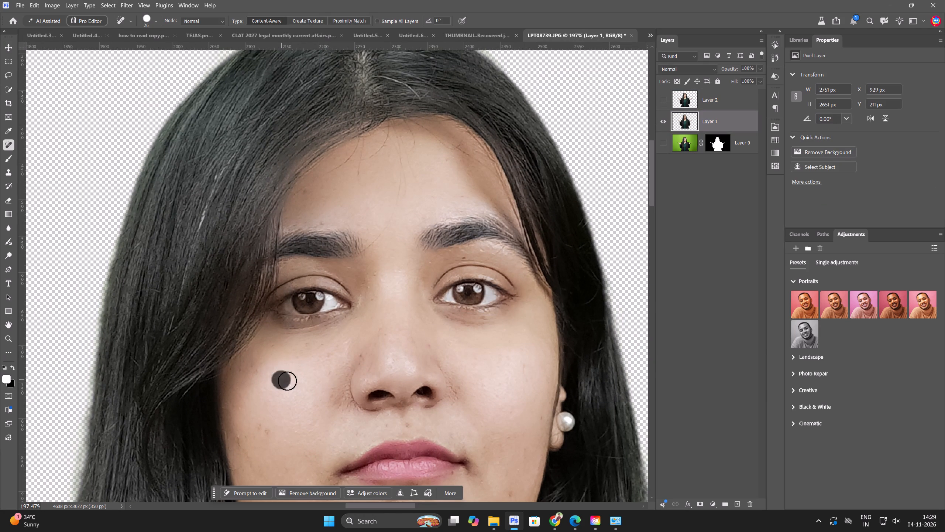
Heal the small spots beside the nose, on the nose bridge, above the eye and on the forehead.
click(361, 355)
click(374, 290)
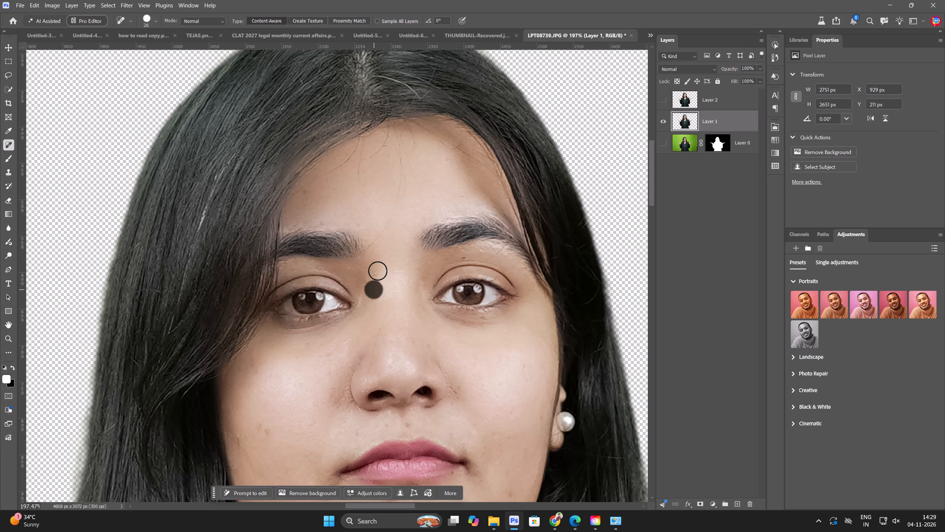
click(378, 271)
click(464, 256)
click(304, 192)
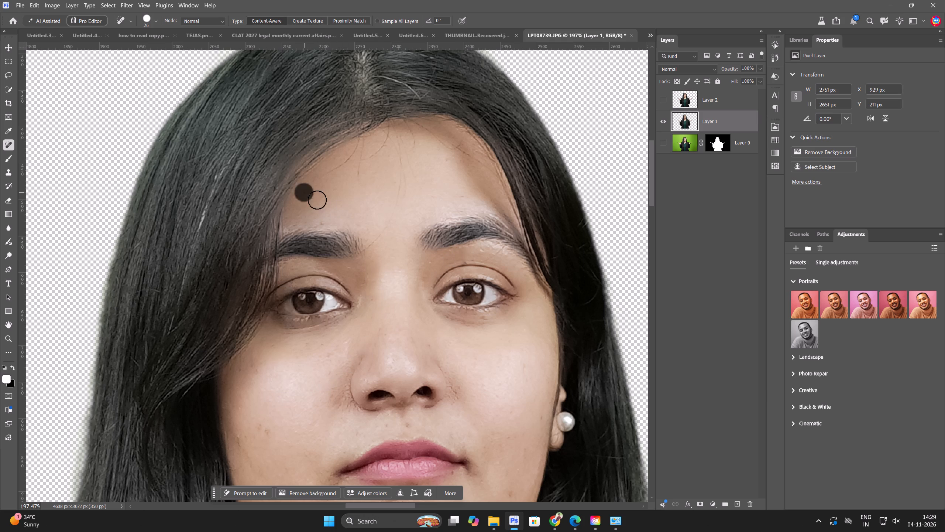
Remove the stray hairs across the woman's forehead and along the hairline with the Spot Healing Brush.
scroll(364, 212, down, 5)
scroll(367, 216, up, 7)
drag(351, 257, 421, 115)
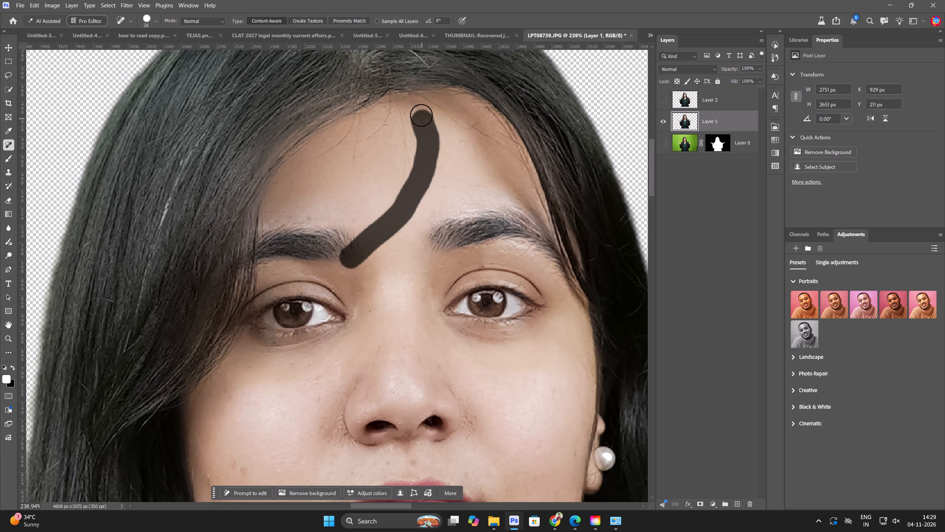
drag(421, 115, 421, 115)
drag(405, 124, 405, 193)
drag(394, 111, 376, 137)
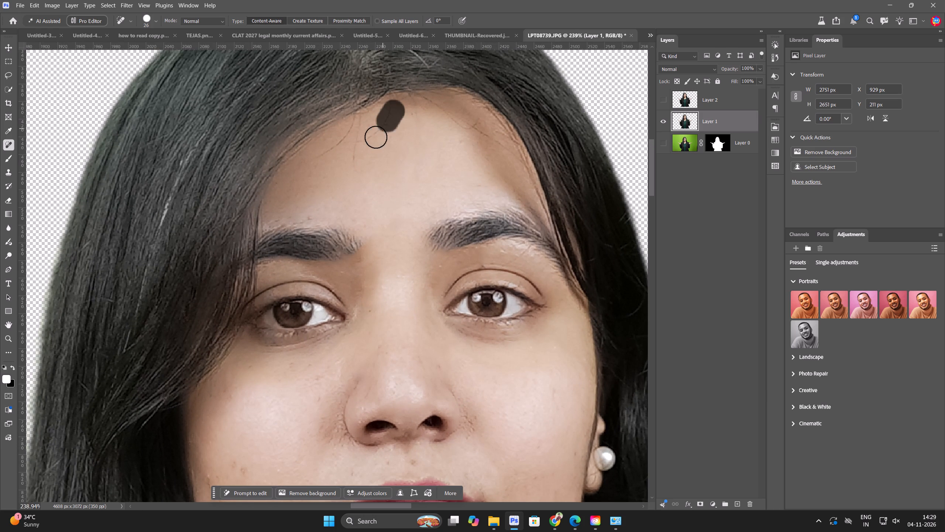
drag(376, 137, 351, 160)
drag(359, 123, 359, 128)
click(353, 135)
drag(332, 145, 324, 153)
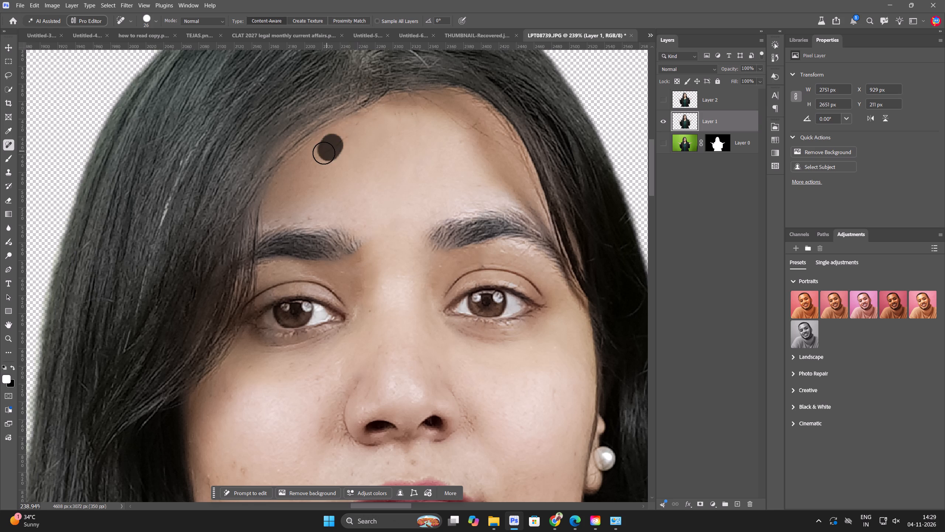
drag(324, 153, 320, 155)
drag(320, 155, 352, 126)
drag(423, 103, 505, 143)
click(474, 129)
Heal the marks on the lower face: above the lips, on the cheeks and along the jaw.
scroll(460, 181, down, 11)
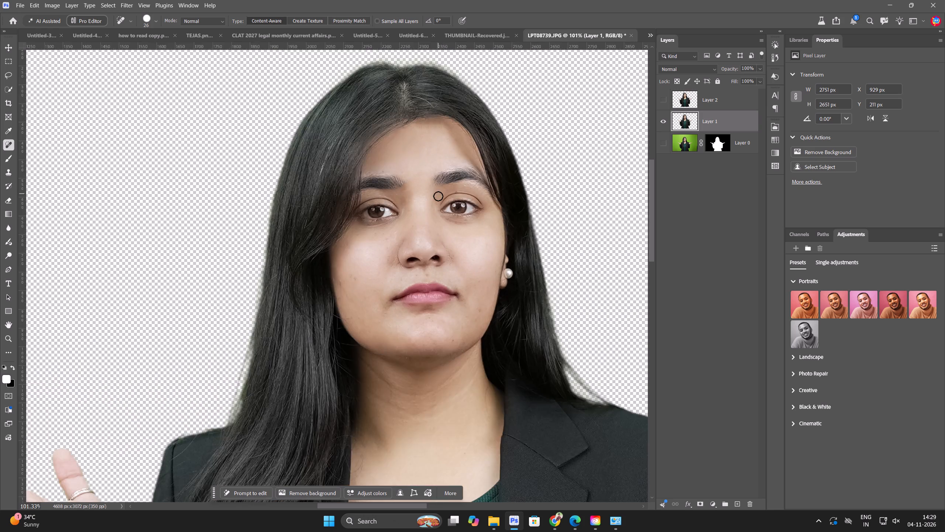
scroll(438, 196, down, 3)
scroll(421, 220, up, 14)
click(540, 311)
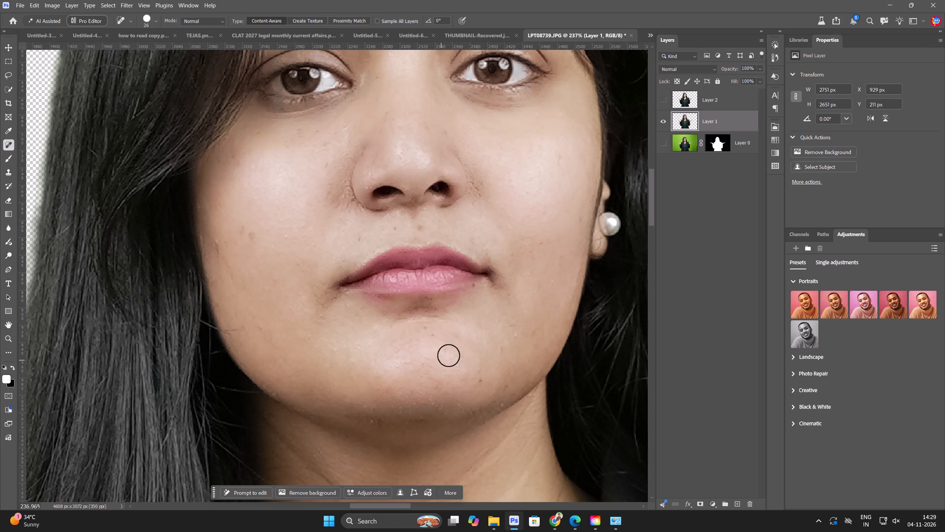
scroll(490, 313, down, 3)
scroll(394, 265, up, 3)
click(422, 242)
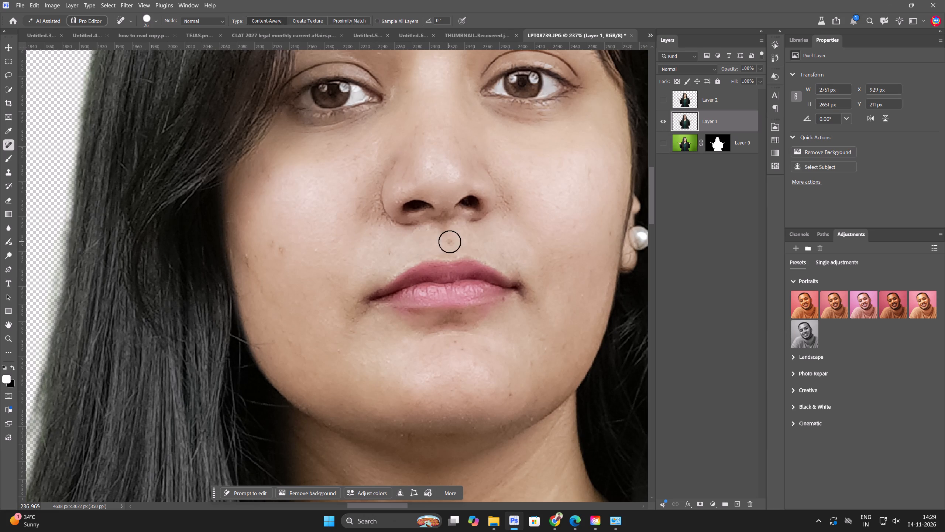
click(451, 242)
click(279, 248)
drag(276, 239, 276, 245)
click(287, 345)
Copy the retouched Layer 1 cut-out and paste it into the Untitled-6 reel document.
scroll(377, 312, down, 17)
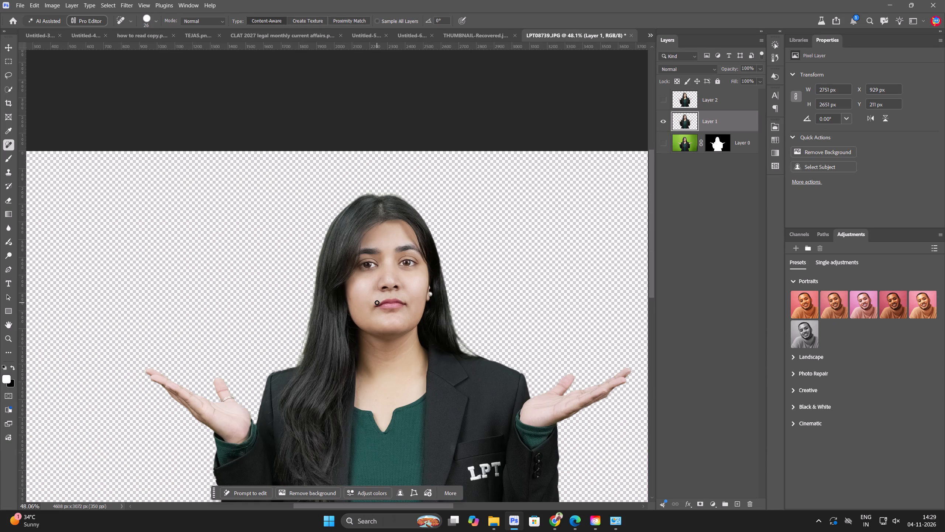
scroll(377, 303, down, 10)
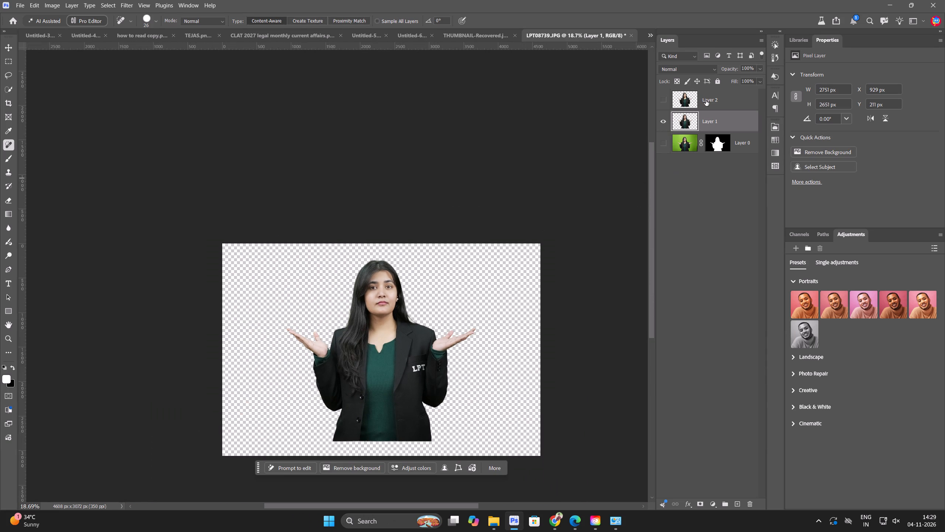
key(ctrl+c)
click(4, 44)
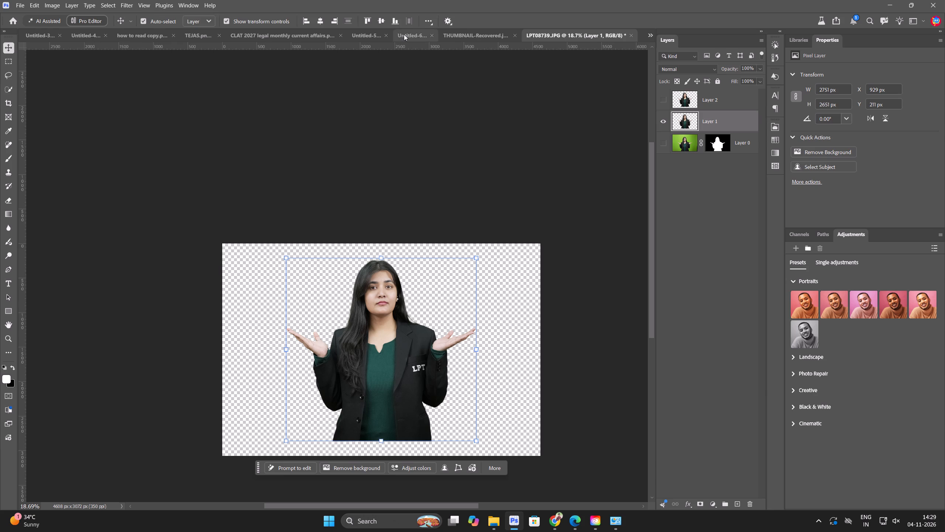
click(405, 35)
key(ctrl+v)
scroll(429, 183, down, 9)
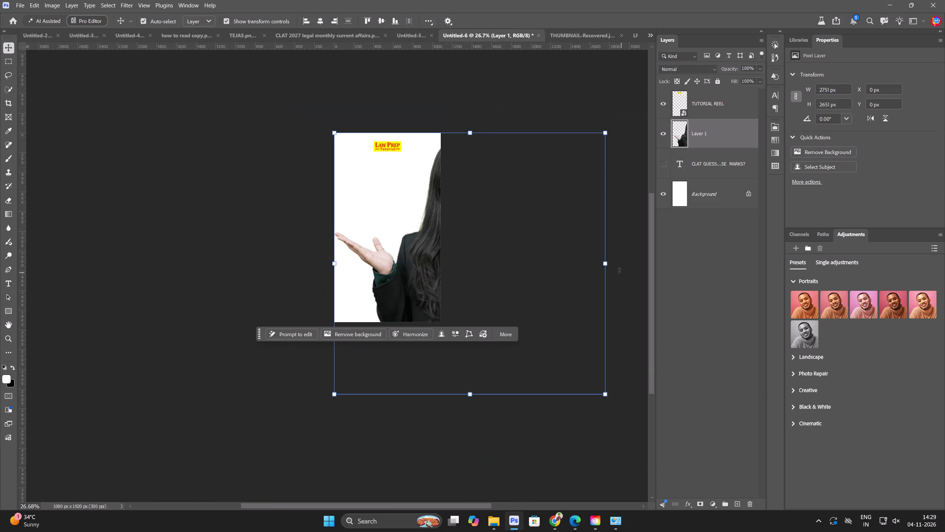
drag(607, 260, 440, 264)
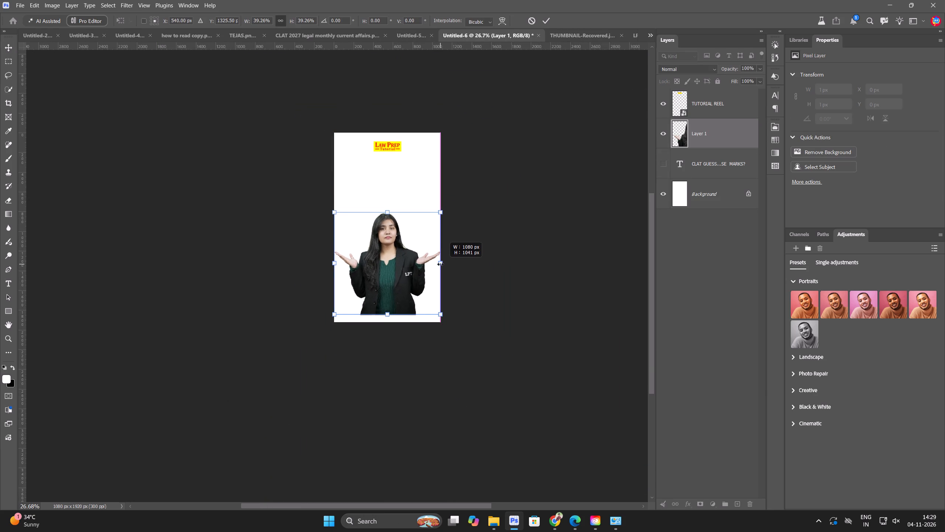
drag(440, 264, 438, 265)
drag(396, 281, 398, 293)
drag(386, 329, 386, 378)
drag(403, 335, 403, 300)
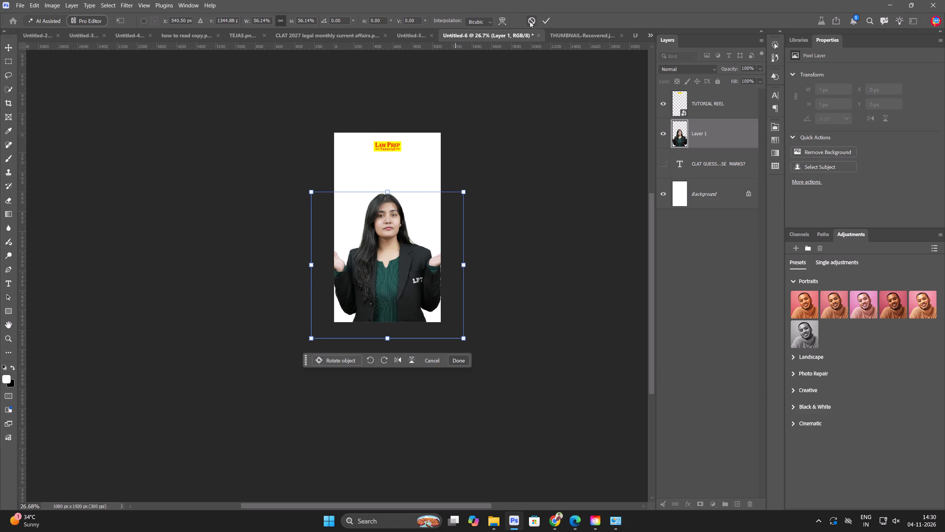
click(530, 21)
Delete the pasted cut-out layer from the reel document.
key(Delete)
Open the photo LPT08728.JPG, showing the woman in a thinking pose, from the drive-download folder.
key(ctrl+o)
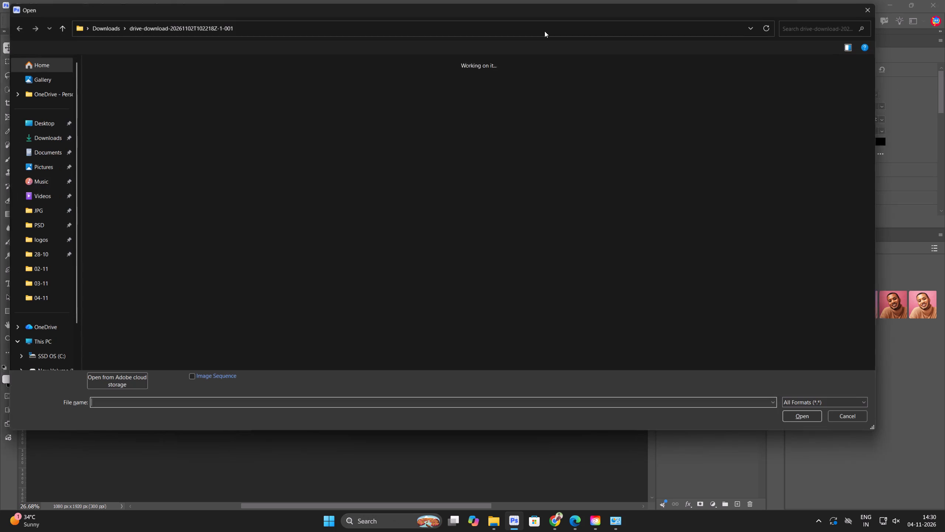
ctrl+scroll(517, 214, up, 11)
scroll(508, 186, down, 11)
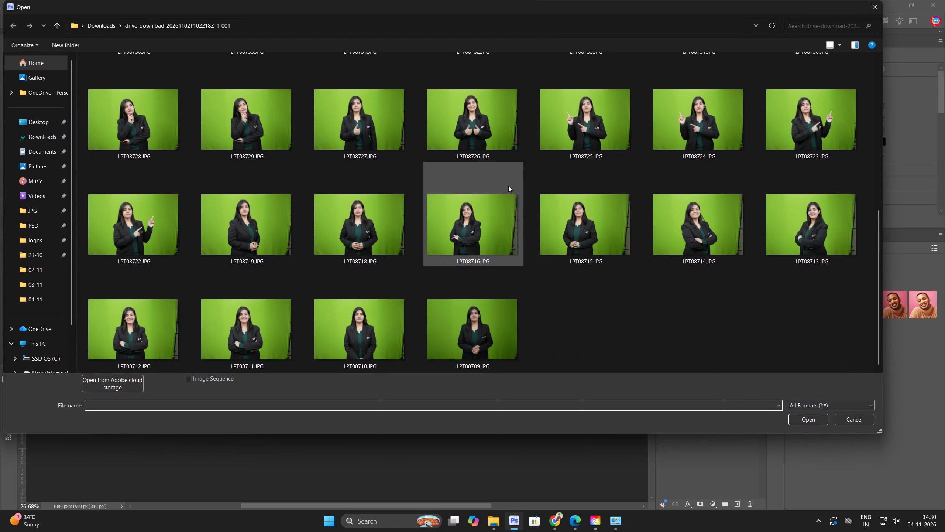
scroll(508, 186, down, 3)
scroll(504, 187, up, 7)
scroll(388, 193, down, 7)
scroll(338, 195, down, 5)
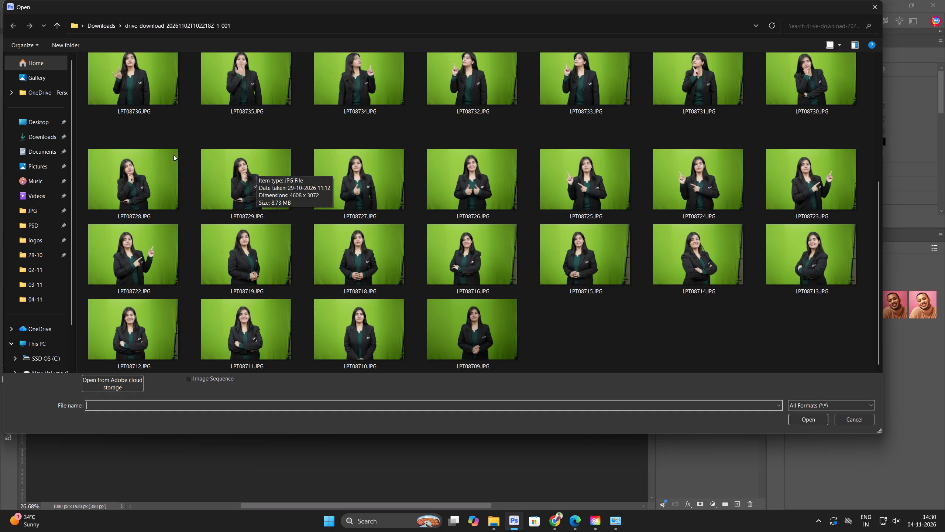
double_click(155, 157)
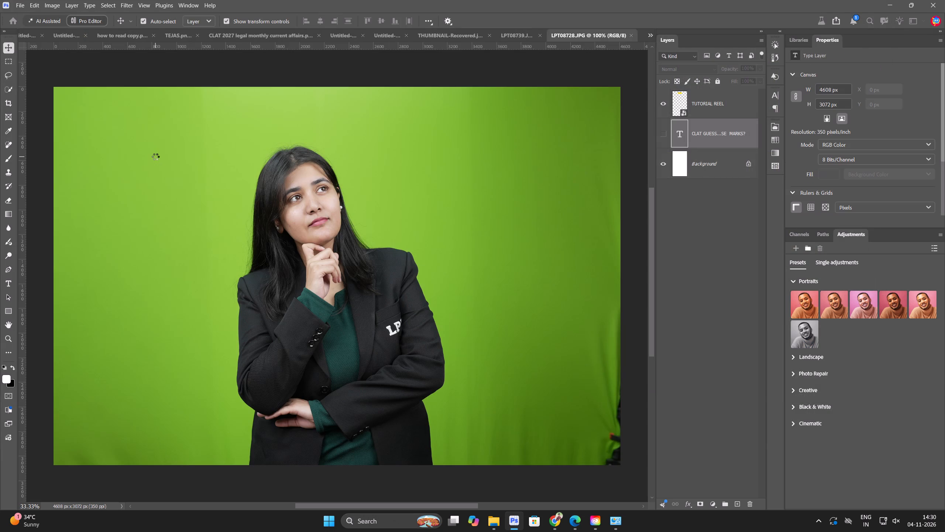
Start a Pen tool path at the photo's bottom edge and trace up the jacket's outer edge on the raised-arm side.
key(ctrl+0)
key(p)
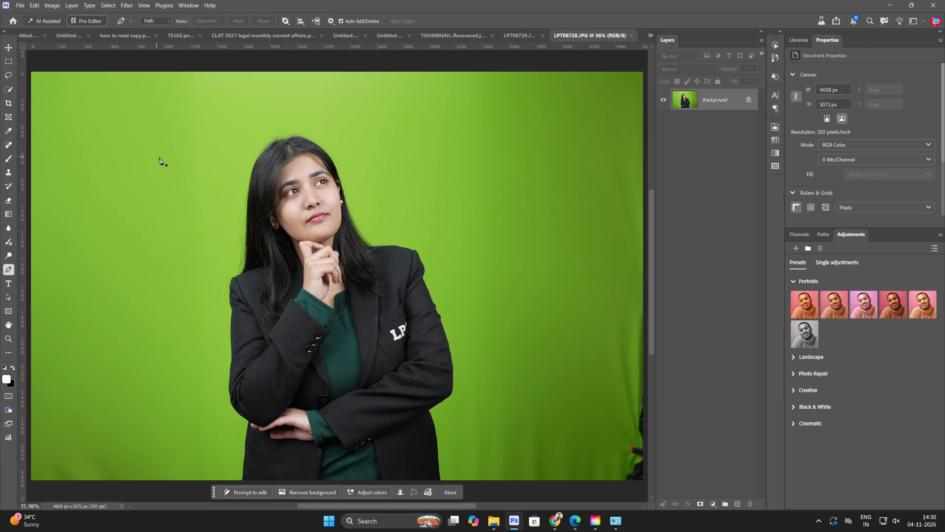
scroll(261, 308, down, 2)
scroll(298, 319, up, 15)
key(space)
key(space)
key(space)
key(space)
key(space)
key(space)
key(space)
key(space)
drag(264, 412, 378, 148)
scroll(281, 371, up, 3)
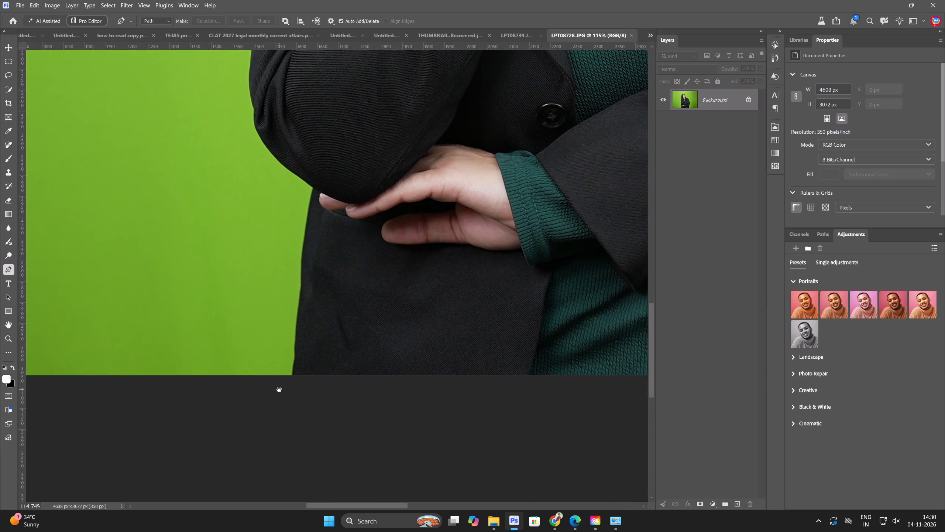
scroll(279, 390, up, 19)
key(space)
key(space)
key(space)
key(space)
drag(270, 403, 371, 246)
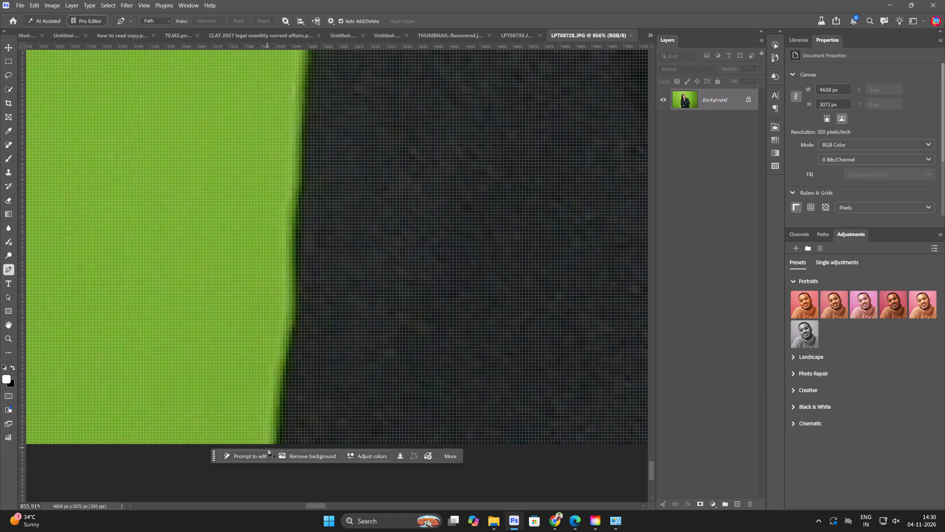
click(276, 444)
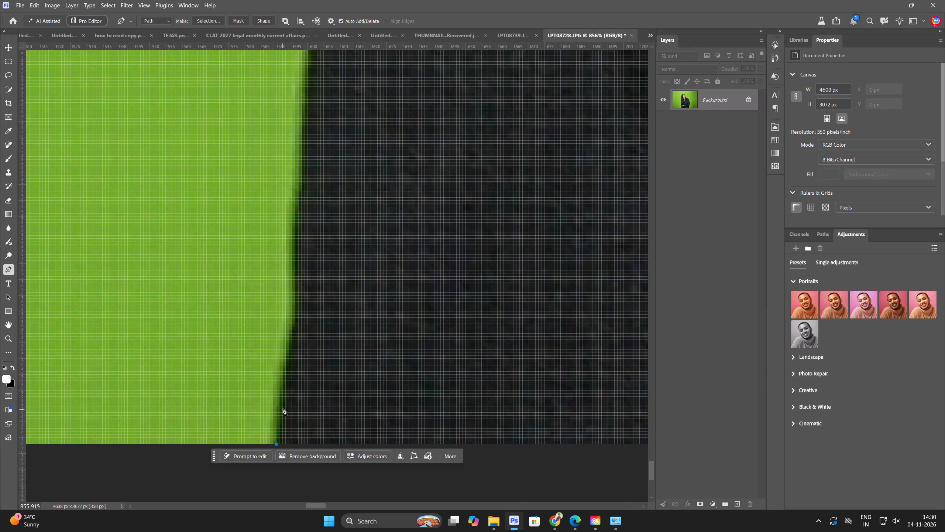
click(283, 403)
click(289, 363)
click(293, 338)
click(295, 319)
click(295, 274)
click(299, 212)
click(304, 174)
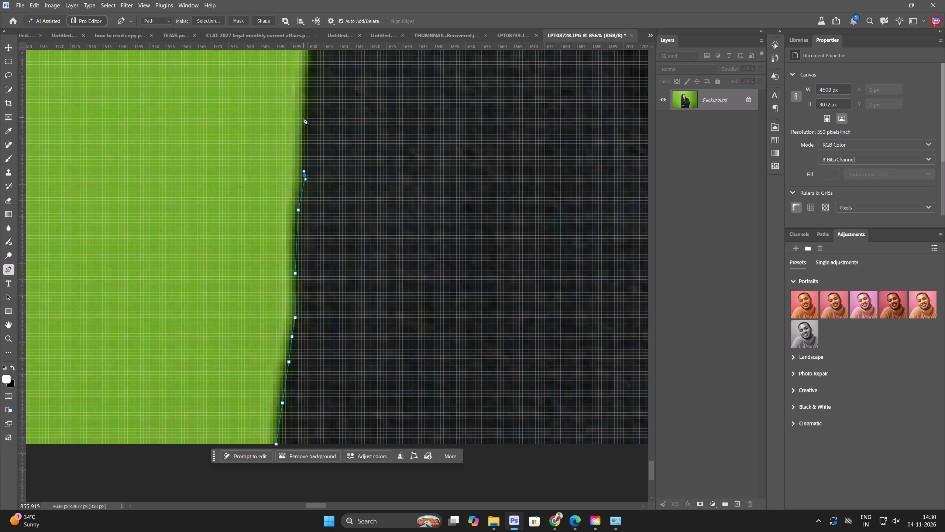
click(304, 116)
Continue the path up the side of the jacket body toward the raised arm's elbow, redoing misplaced anchor points.
key(space)
key(space)
drag(309, 76, 303, 357)
drag(306, 315, 307, 304)
drag(316, 259, 316, 253)
click(321, 198)
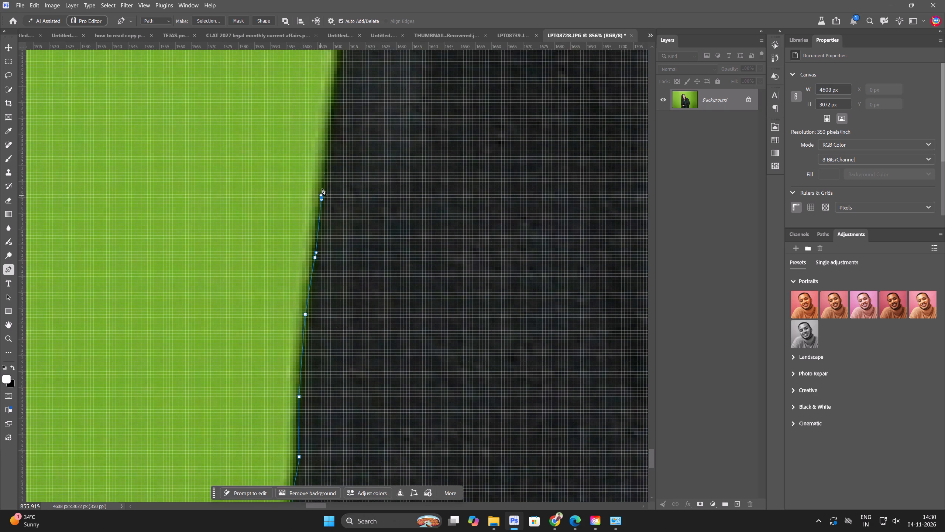
key(space)
drag(328, 151, 306, 348)
drag(306, 293, 306, 279)
click(315, 216)
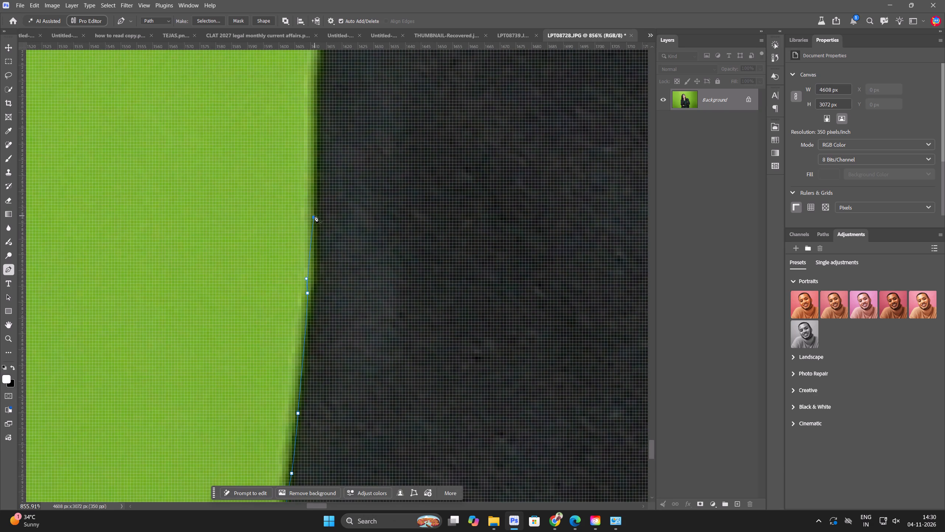
key(space)
key(space)
key(space)
drag(326, 165, 326, 332)
key(ctrl+z)
key(ctrl+z)
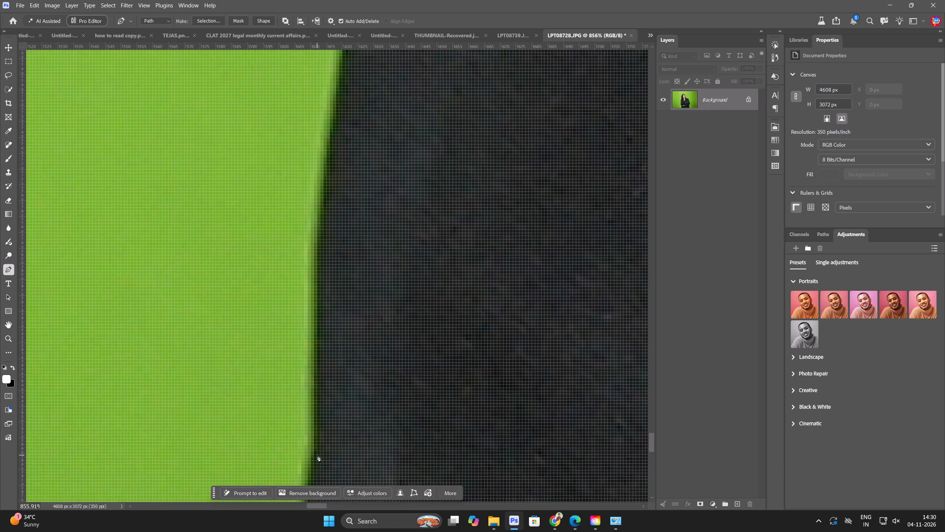
drag(317, 455, 318, 449)
click(320, 279)
click(327, 191)
key(space)
key(space)
key(space)
drag(358, 137, 363, 407)
click(350, 316)
click(359, 231)
Extend the path up to the corner where the jacket body meets the sleeve, beside the fingertip.
key(space)
key(space)
key(space)
key(space)
key(space)
drag(399, 178, 368, 390)
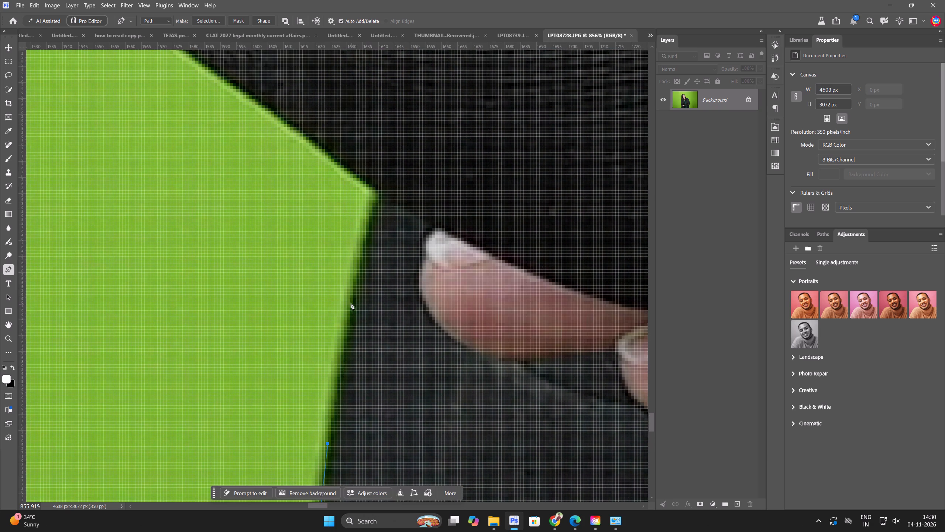
click(350, 299)
scroll(357, 268, up, 1)
key(ctrl+z)
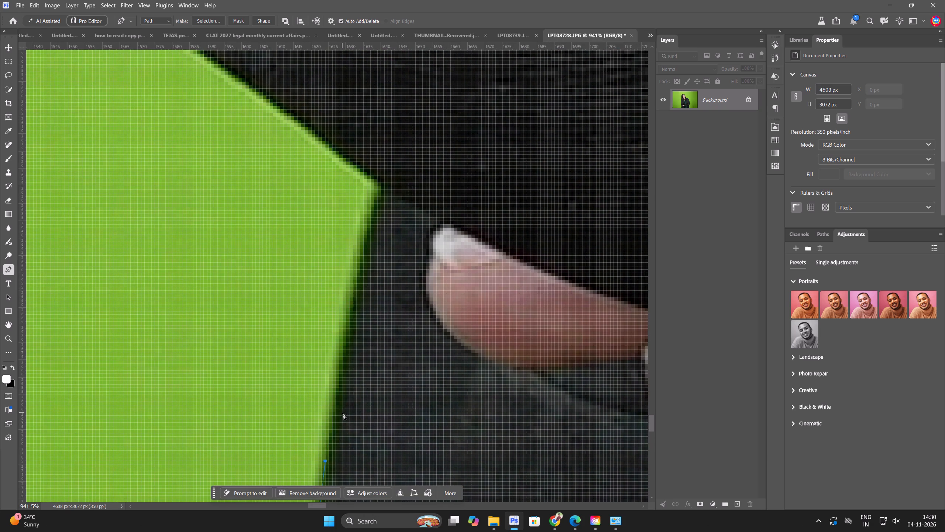
click(341, 409)
drag(362, 296, 365, 289)
click(372, 236)
drag(380, 217, 382, 214)
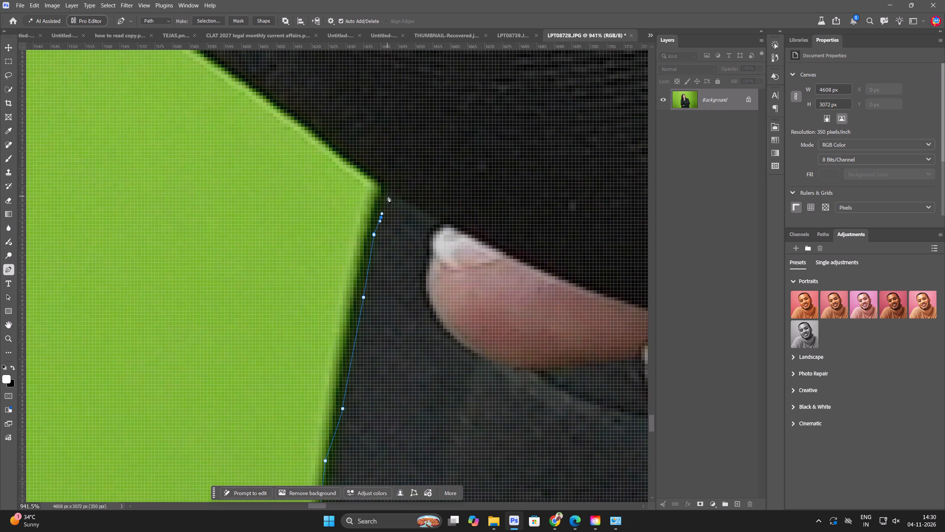
click(388, 195)
Trace the path around the underside of the raised arm's elbow and up past the sleeve folds.
key(space)
key(space)
key(space)
drag(382, 177, 446, 326)
click(446, 326)
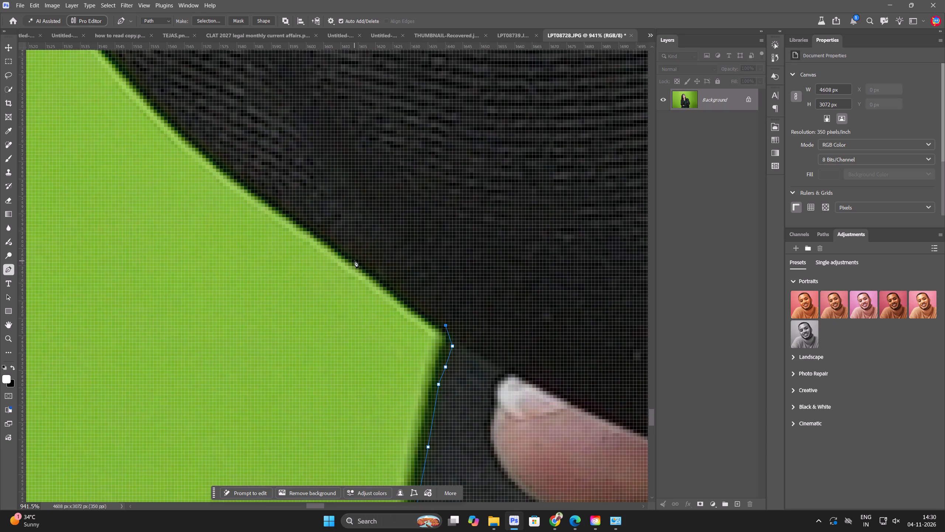
click(354, 260)
key(space)
key(space)
drag(326, 259, 494, 430)
click(415, 355)
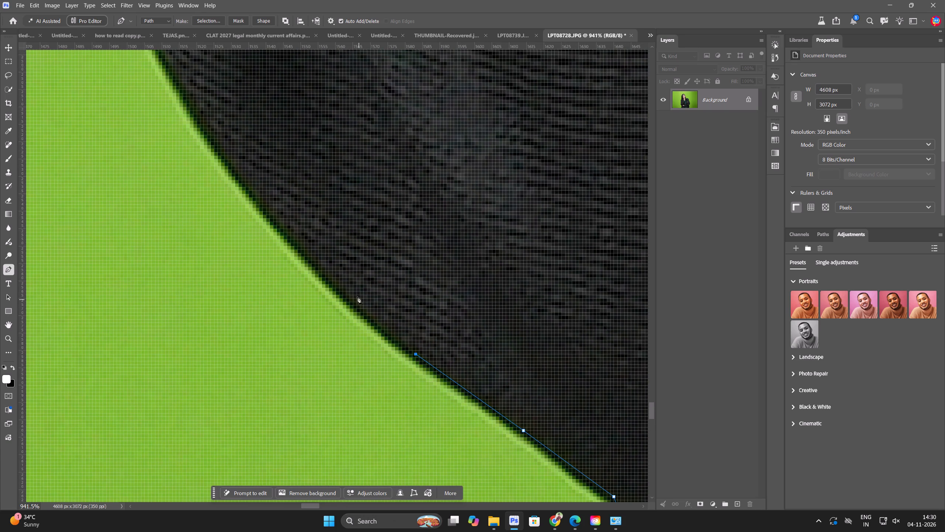
click(335, 282)
click(288, 226)
scroll(288, 226, down, 15)
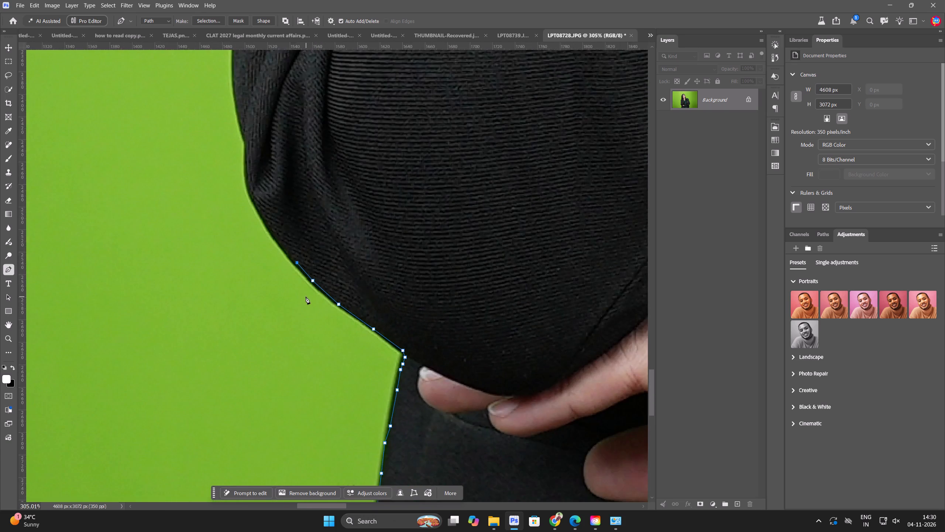
scroll(306, 297, down, 3)
scroll(251, 176, up, 8)
drag(292, 298, 289, 284)
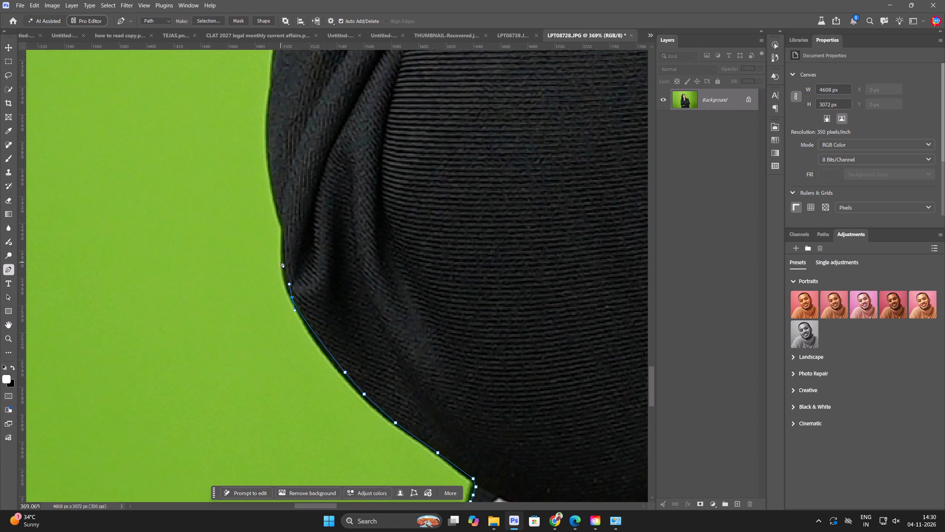
click(283, 258)
click(287, 224)
click(274, 185)
Continue the path up the outer edge of the sleeve above the elbow.
key(space)
key(space)
key(space)
key(space)
drag(274, 155, 269, 363)
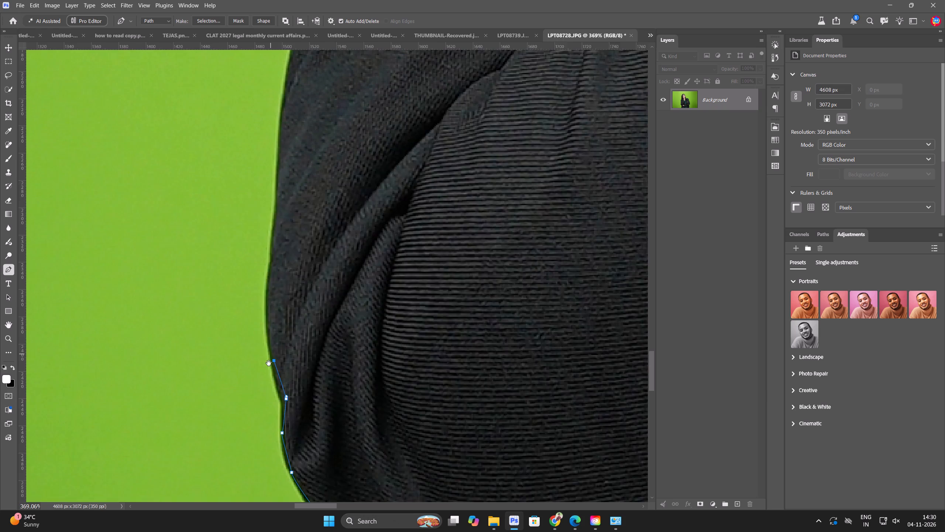
drag(269, 363, 270, 363)
click(269, 278)
drag(275, 242, 275, 238)
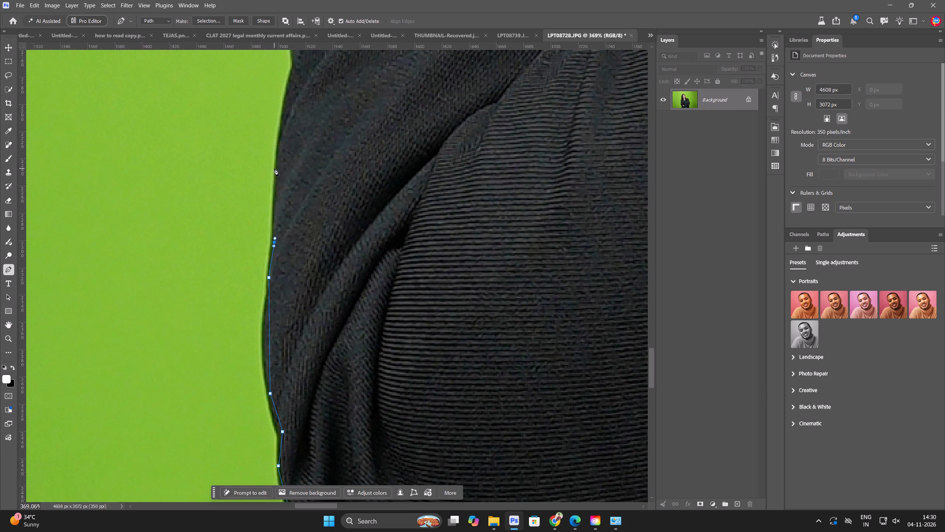
click(275, 168)
click(282, 124)
key(space)
key(space)
drag(290, 111, 200, 465)
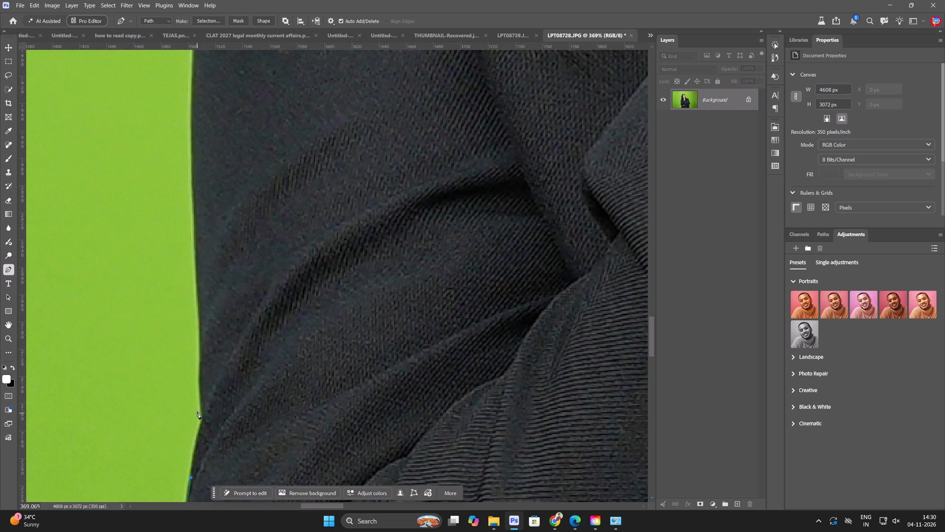
click(209, 384)
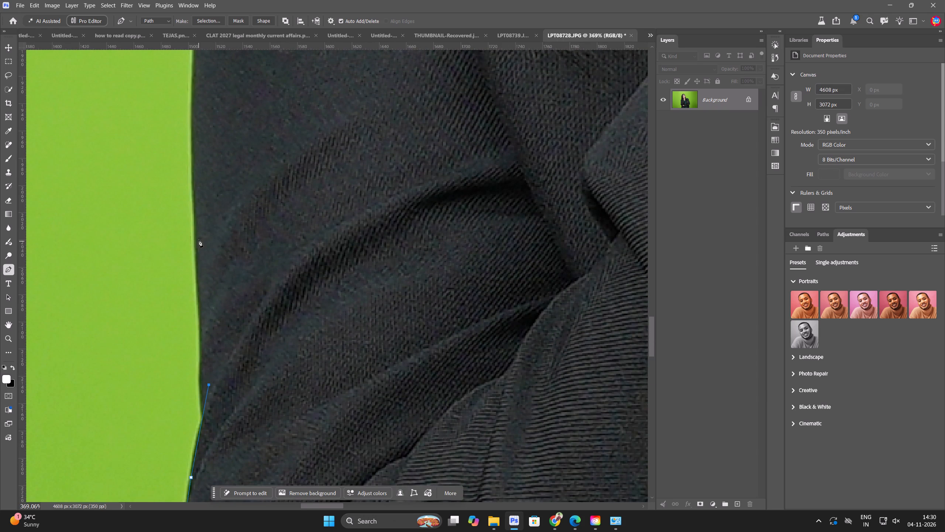
click(200, 235)
Trace the path along the upper arm to the notch in the sleeve below the shoulder.
key(space)
key(space)
key(space)
key(space)
key(space)
key(space)
drag(283, 151, 283, 401)
click(197, 284)
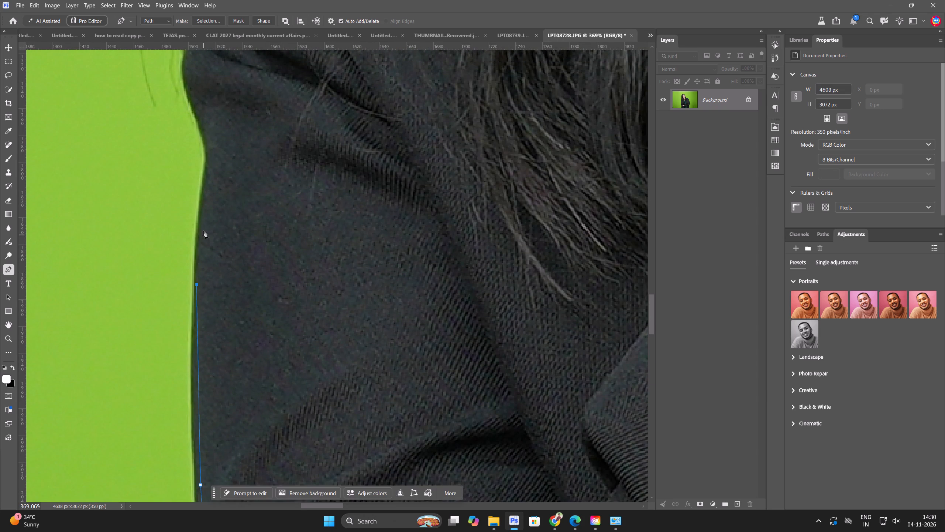
click(202, 213)
key(space)
key(space)
drag(208, 184, 213, 386)
click(212, 343)
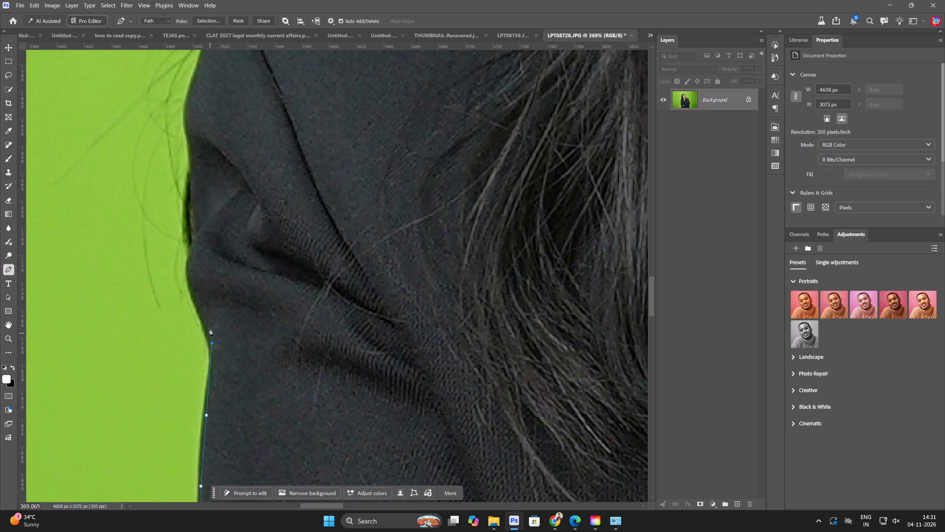
drag(203, 308, 202, 302)
Trace the path past the upper sleeve folds and around the rounded shoulder cap, leaving out the loose hair strands.
scroll(225, 285, down, 14)
scroll(282, 301, up, 8)
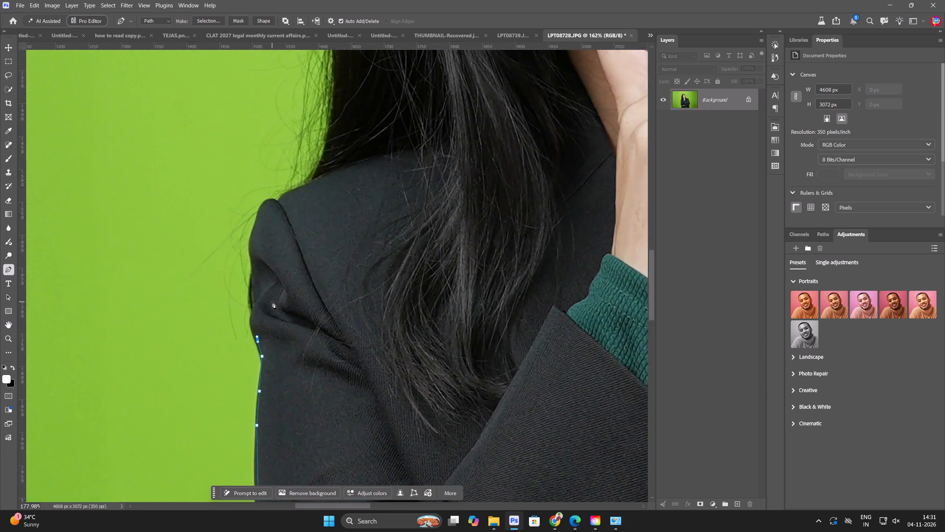
scroll(272, 302, up, 2)
click(244, 321)
click(248, 305)
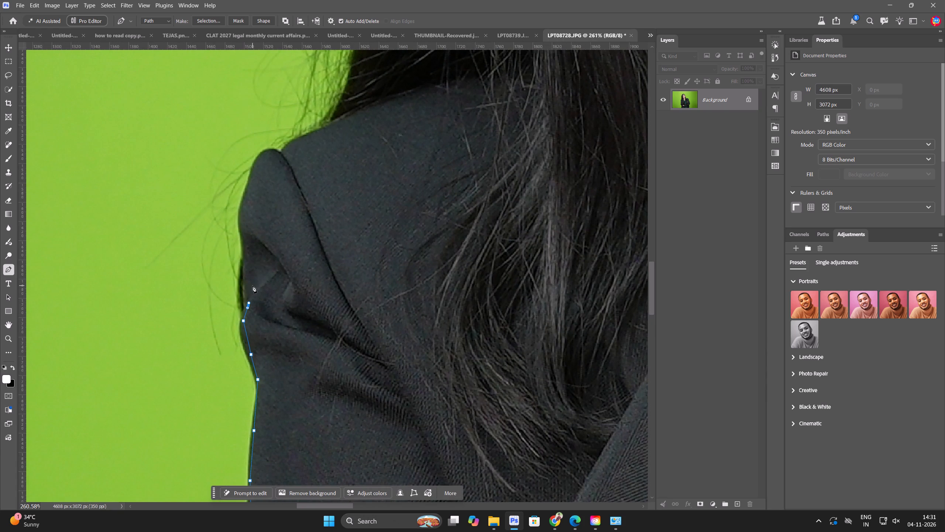
click(249, 280)
click(248, 256)
click(244, 237)
click(244, 223)
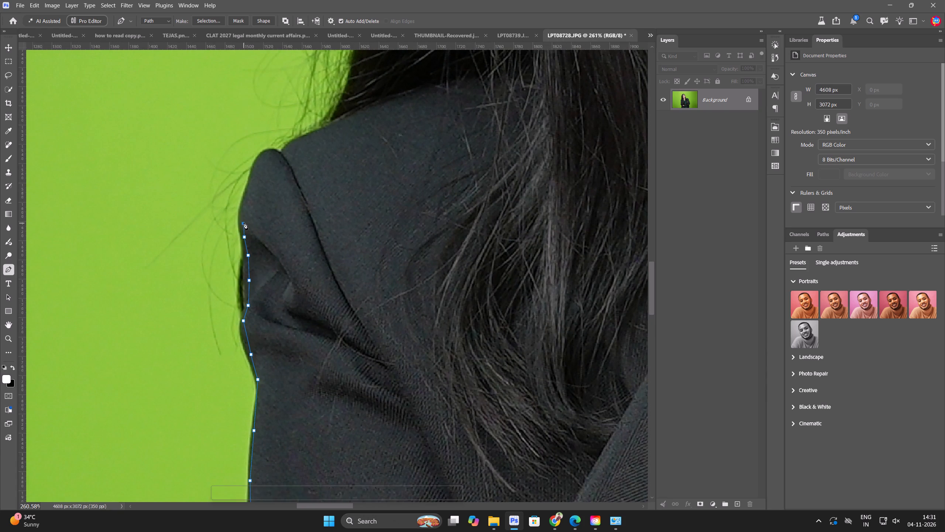
click(247, 204)
click(250, 185)
click(258, 158)
drag(264, 153, 268, 152)
click(274, 151)
click(281, 153)
Trace the path from the shoulder cap along the jacket's shoulder line to where the hair meets it.
click(293, 145)
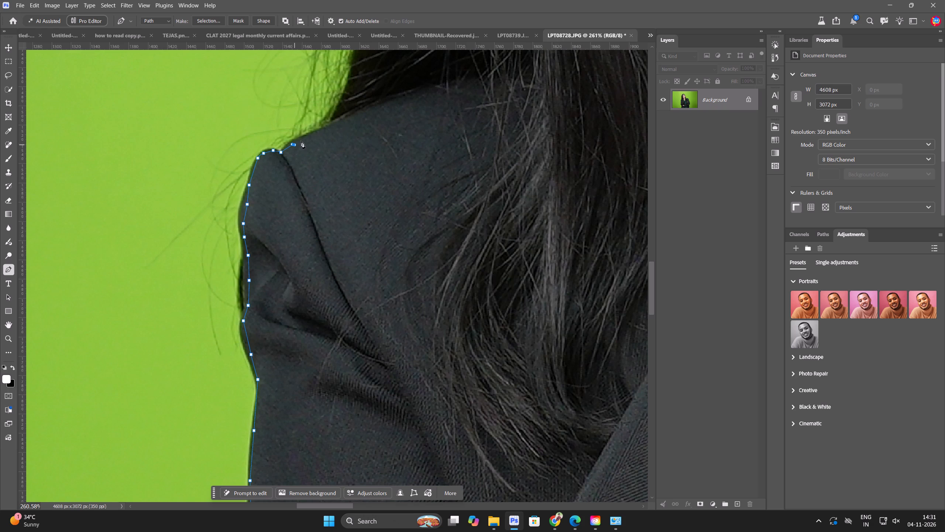
click(323, 129)
click(331, 117)
Trace the path up the outer edge of the long hair to above ear level, leaving out the flyaway strands.
key(space)
key(space)
key(space)
key(space)
key(space)
key(space)
key(space)
drag(370, 99, 333, 399)
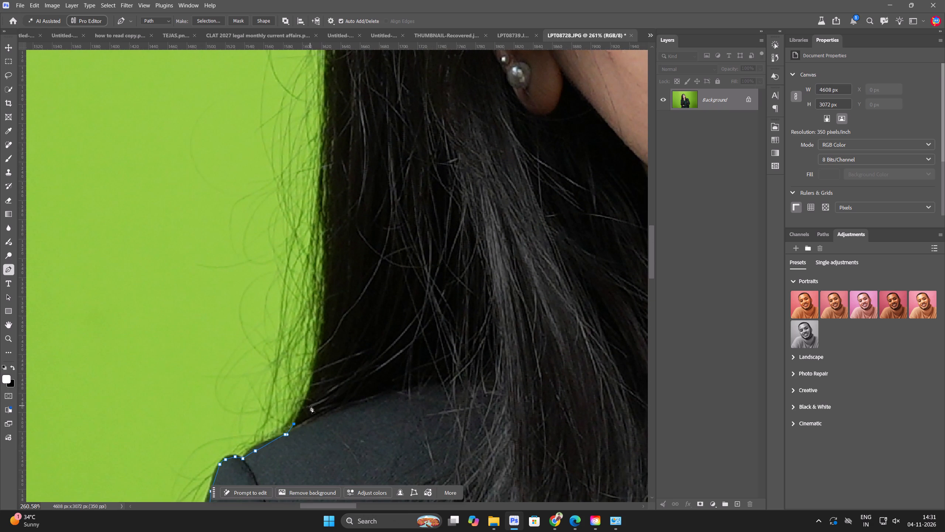
click(302, 410)
click(324, 345)
click(327, 270)
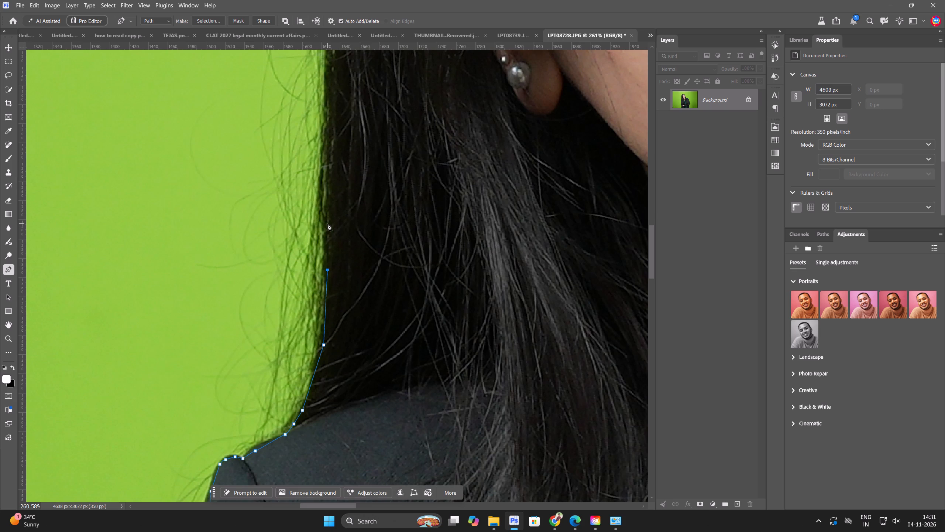
click(327, 224)
key(space)
key(space)
key(space)
drag(333, 180, 296, 402)
click(293, 344)
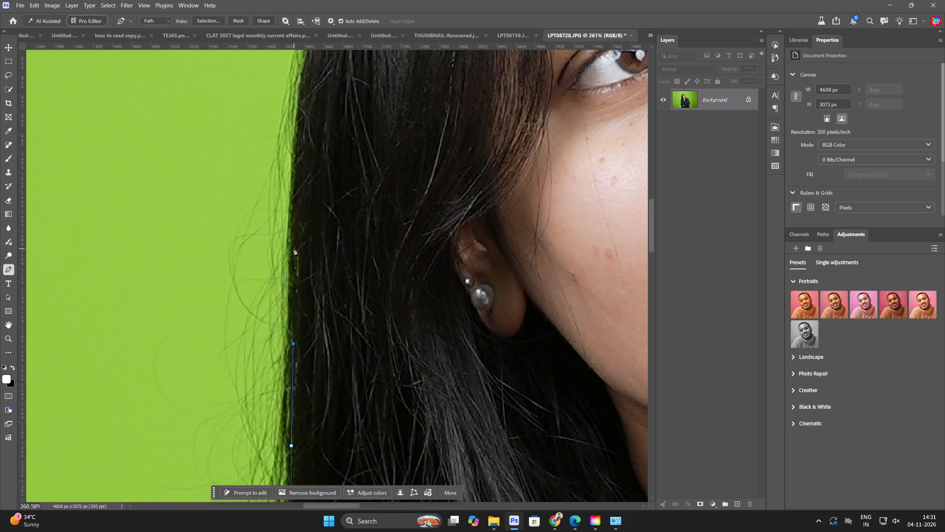
click(293, 248)
click(296, 205)
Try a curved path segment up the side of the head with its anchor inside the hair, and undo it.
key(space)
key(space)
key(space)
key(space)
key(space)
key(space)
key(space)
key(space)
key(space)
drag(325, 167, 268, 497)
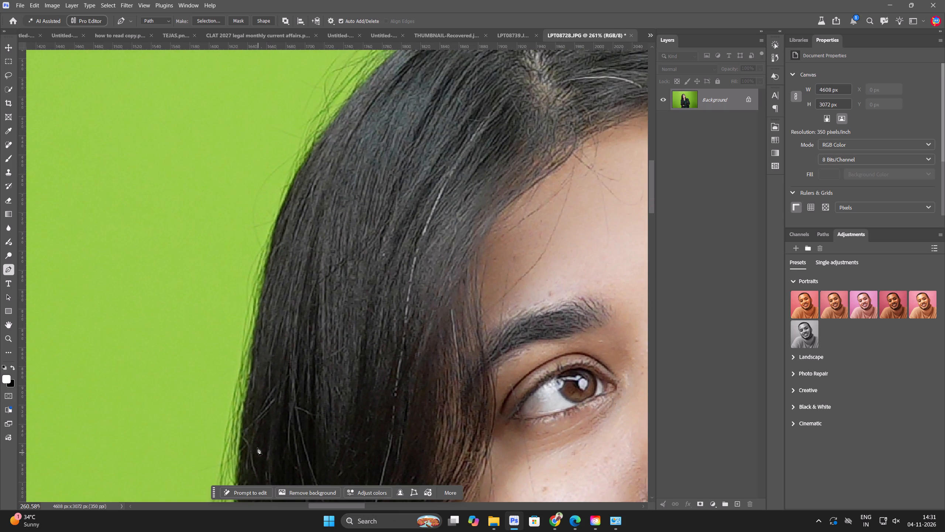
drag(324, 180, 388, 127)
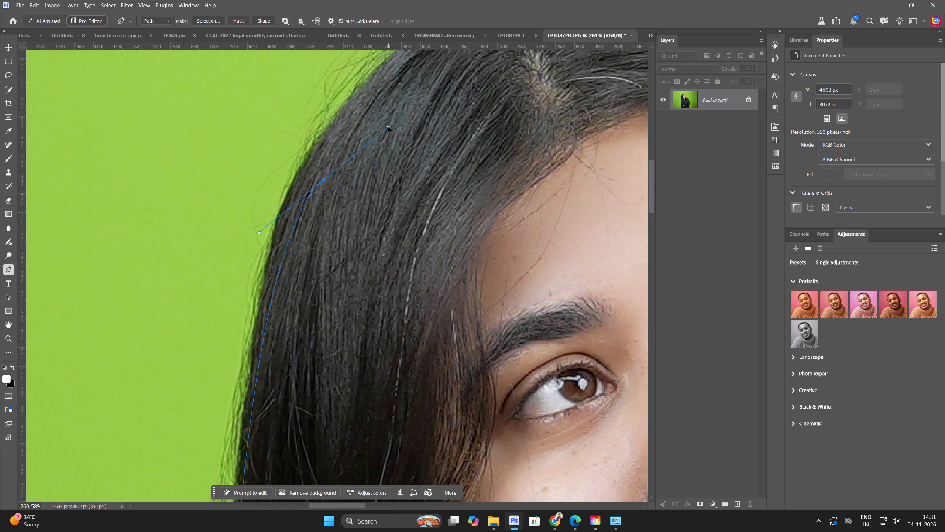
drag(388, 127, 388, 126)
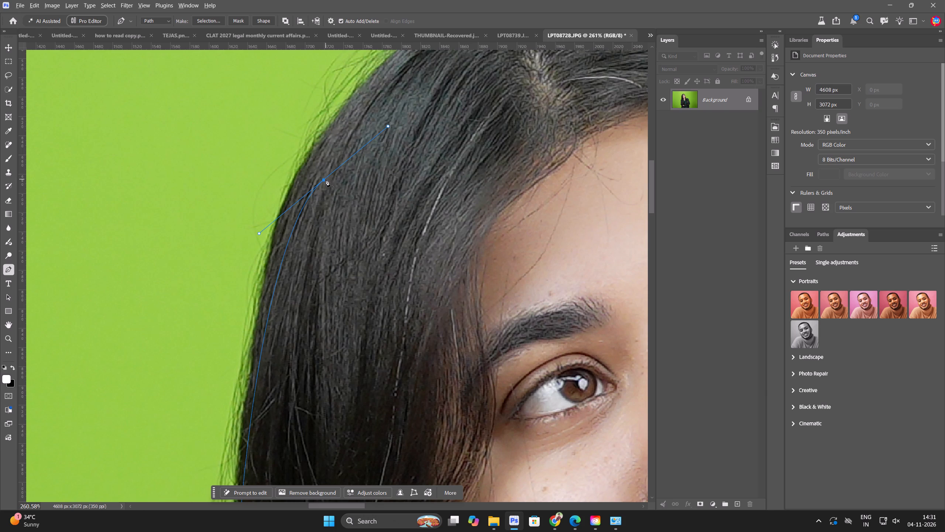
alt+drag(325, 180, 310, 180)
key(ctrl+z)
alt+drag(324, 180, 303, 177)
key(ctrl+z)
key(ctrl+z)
Curve the path along the hair's outer edge up the side of the head and over towards the parting.
alt+drag(293, 186, 319, 177)
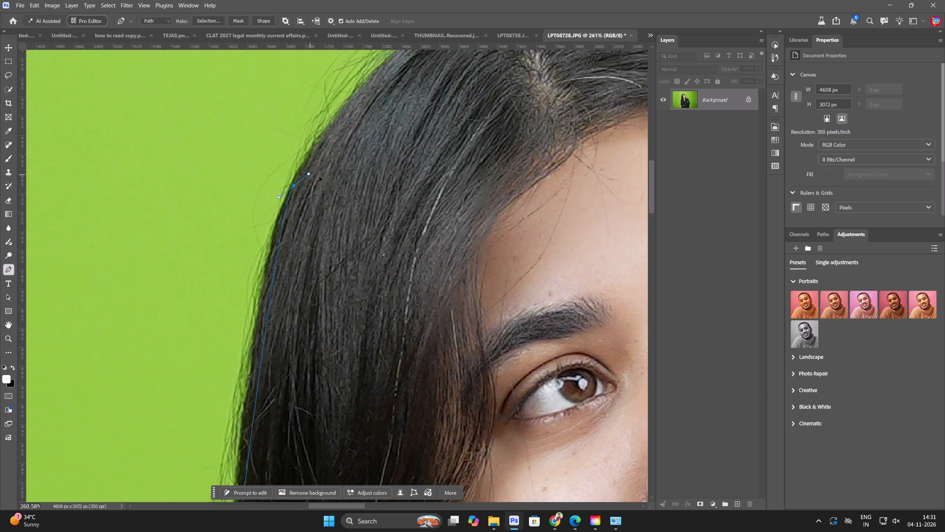
alt+drag(319, 177, 337, 139)
key(space)
key(space)
key(space)
key(space)
key(space)
key(space)
key(space)
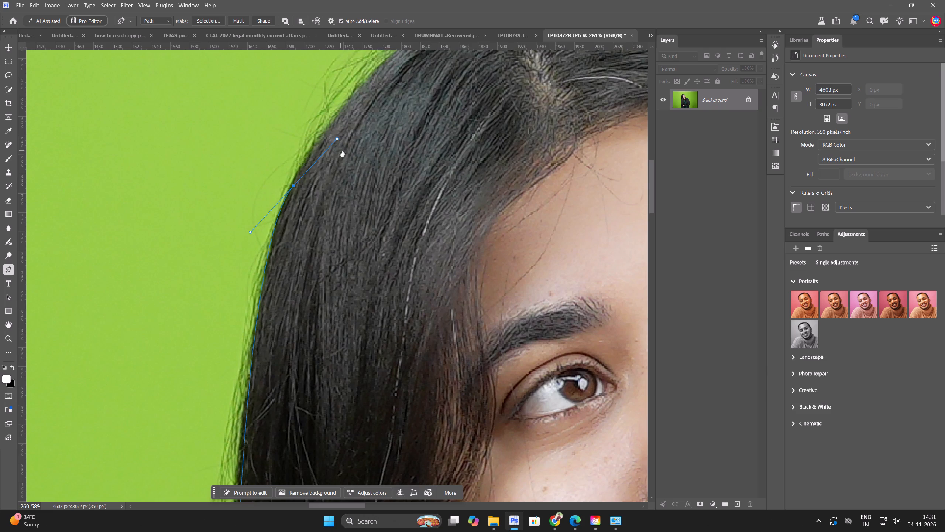
drag(346, 157, 225, 409)
drag(327, 271, 390, 252)
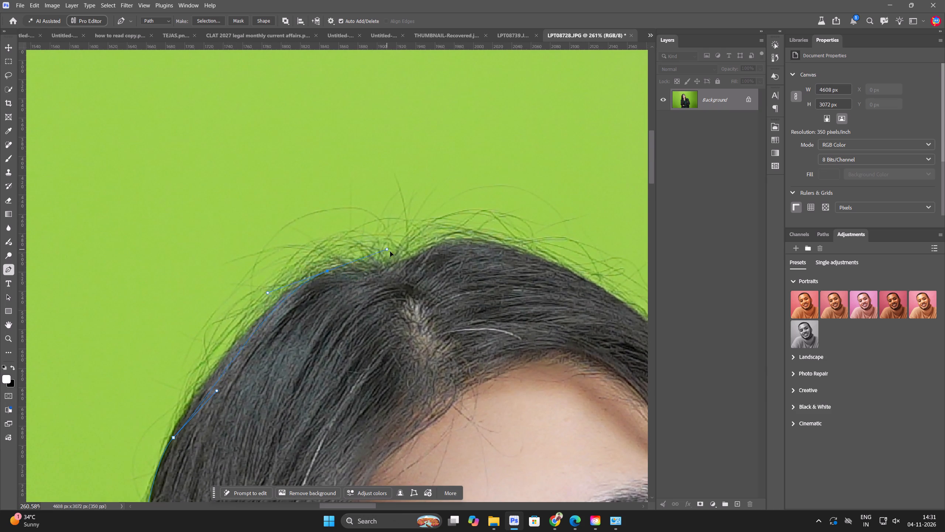
drag(390, 252, 397, 249)
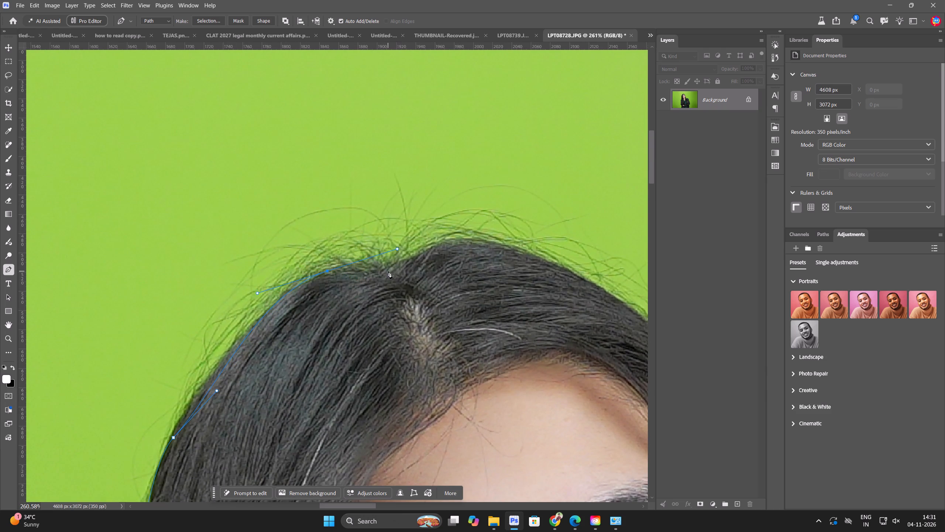
Trace the path through the small dip at the hair parting and onto the crown, excluding the stray hairs.
click(388, 276)
click(397, 263)
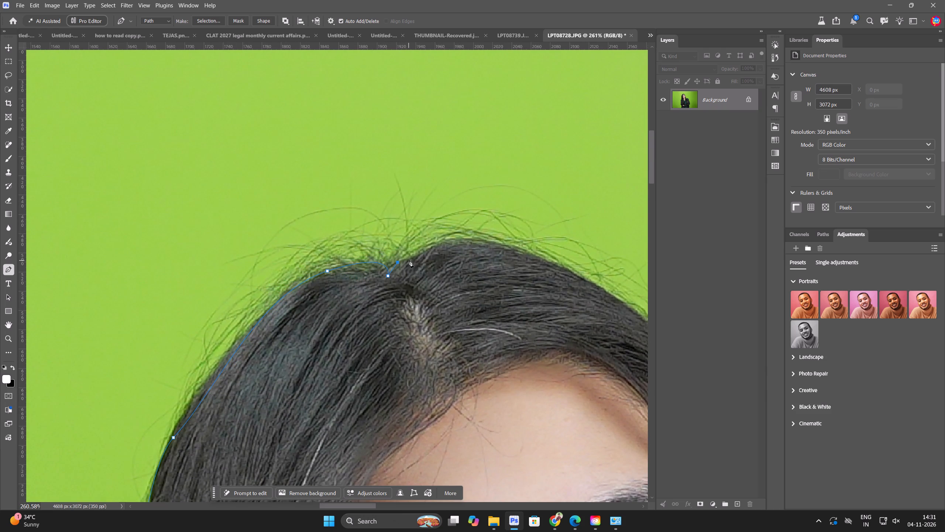
click(409, 260)
click(432, 251)
click(462, 245)
Curve the path over the crown and down the far side of the head to about eyebrow height.
key(space)
key(space)
key(space)
drag(519, 286, 221, 224)
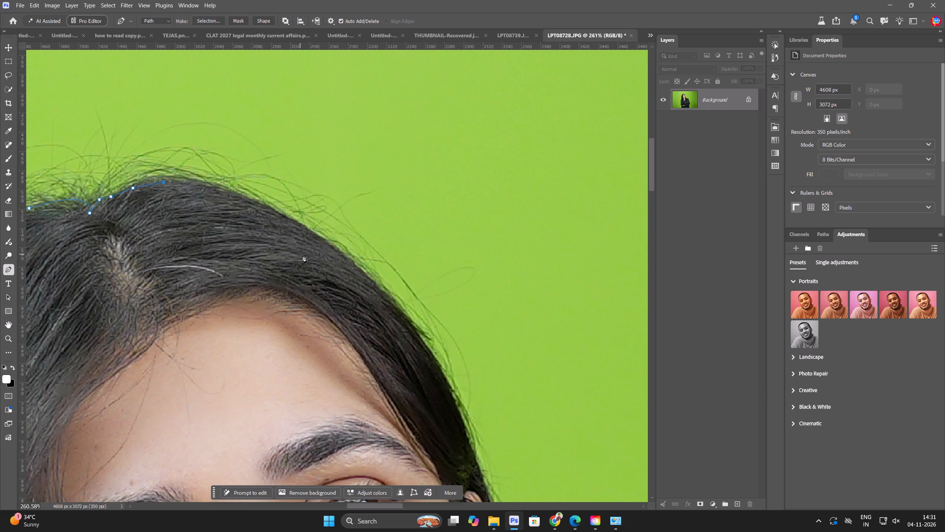
drag(367, 283, 432, 367)
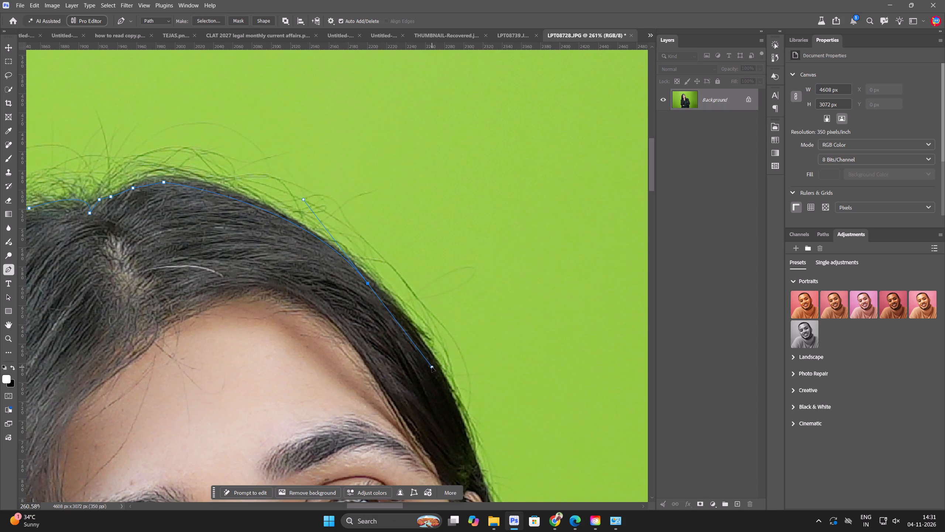
drag(432, 367, 432, 359)
click(429, 351)
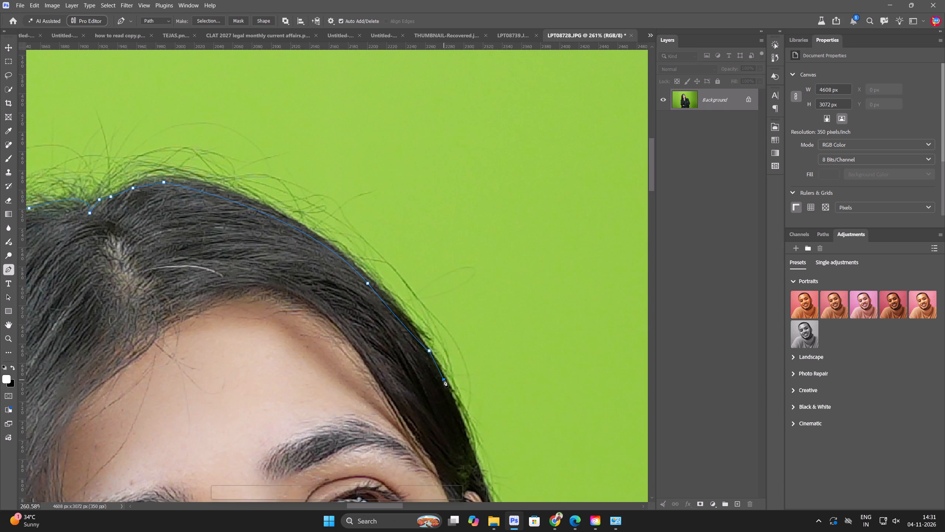
click(444, 380)
Trace the path down the hair's outer edge past the ear to just below the pearl earring.
key(space)
key(space)
key(space)
key(space)
key(space)
key(space)
key(space)
key(space)
drag(447, 422, 312, 197)
drag(391, 412, 392, 432)
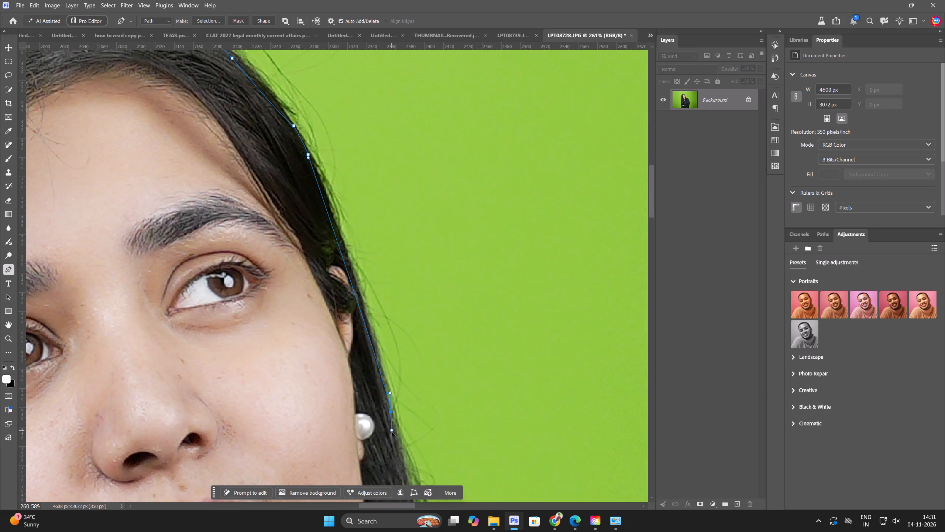
drag(392, 432, 395, 468)
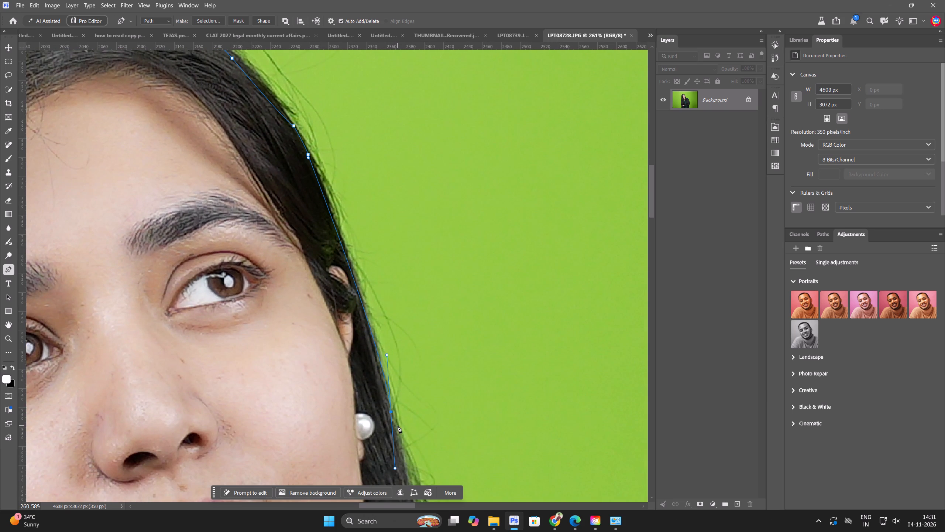
alt+drag(395, 468, 395, 426)
click(400, 453)
Trace the path down the remaining hair and around the bend where it meets the second shoulder, excluding loose strands.
key(space)
key(space)
key(space)
key(space)
key(space)
drag(406, 464, 291, 137)
click(362, 355)
drag(377, 389, 382, 395)
drag(393, 417, 397, 424)
drag(421, 434, 430, 436)
drag(467, 434, 477, 433)
drag(511, 426, 515, 426)
Curve the path along the top of the second shoulder to the sleeve seam, ending in a corner for the sleeve cap.
key(space)
key(space)
drag(566, 415, 234, 266)
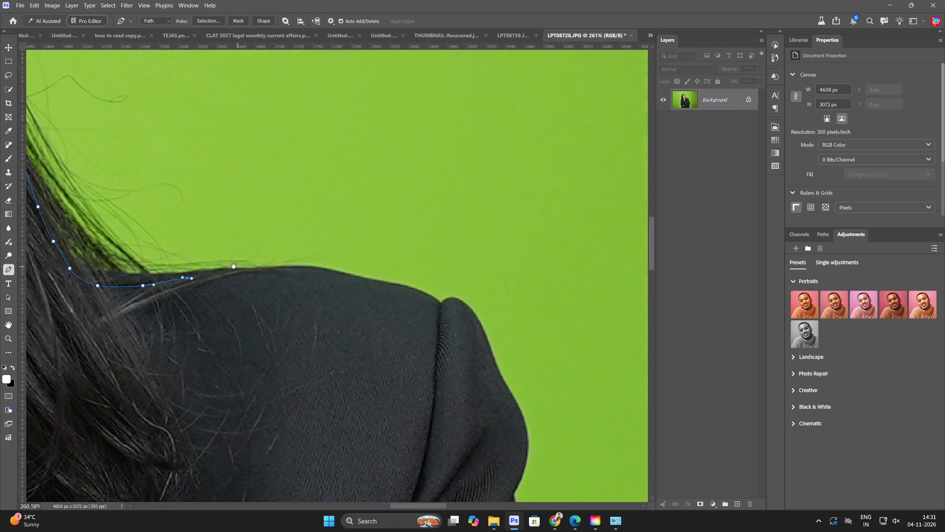
drag(234, 266, 233, 266)
drag(430, 306, 492, 354)
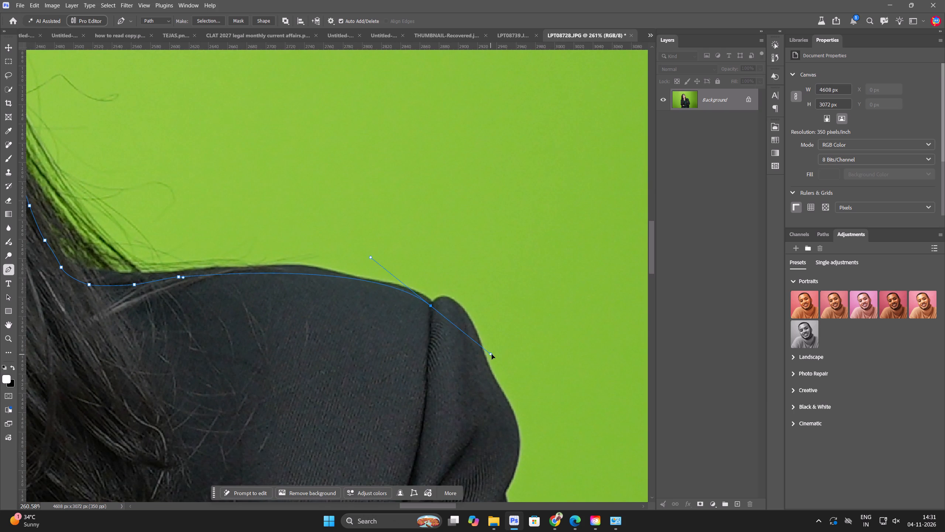
drag(492, 354, 539, 359)
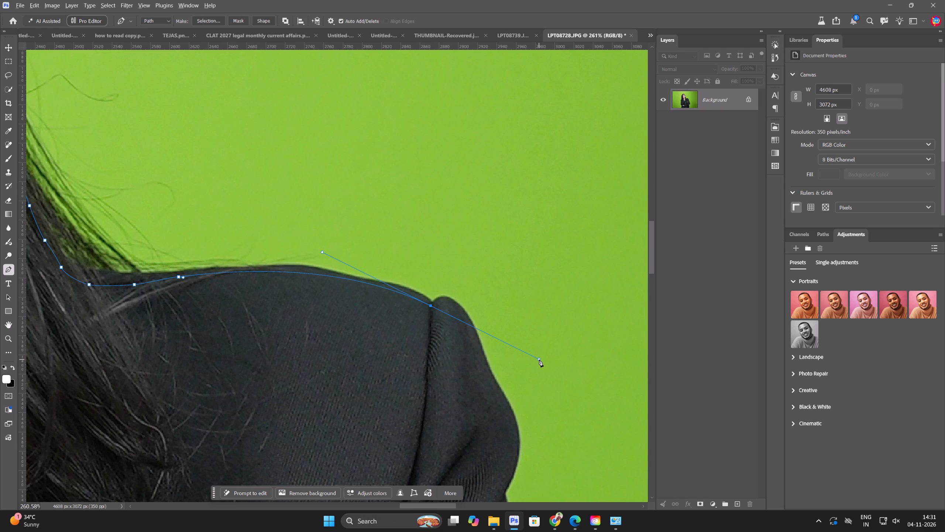
alt+drag(539, 359, 434, 301)
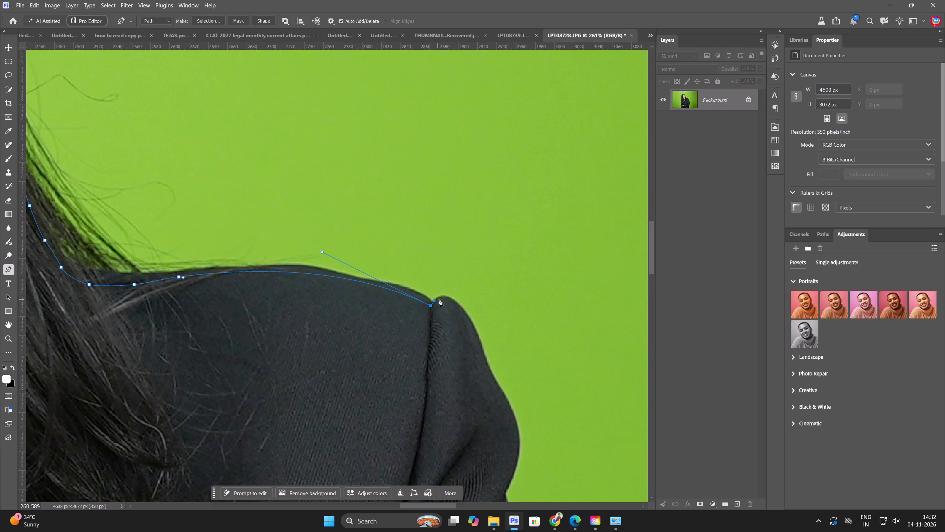
Trace the path around the second sleeve's rounded cap and down to the notch below it.
click(443, 299)
click(461, 307)
drag(480, 357, 490, 375)
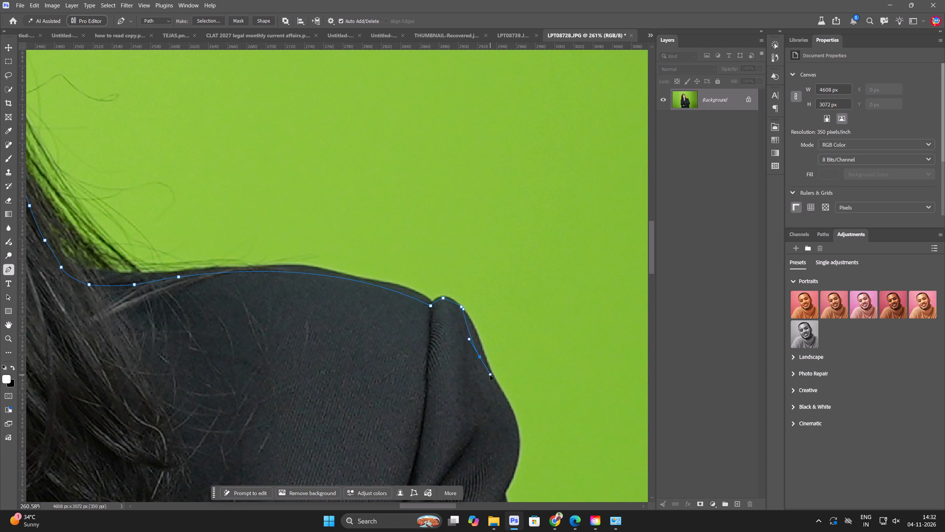
drag(490, 375, 490, 378)
key(space)
key(space)
drag(490, 390, 450, 291)
drag(473, 348, 473, 354)
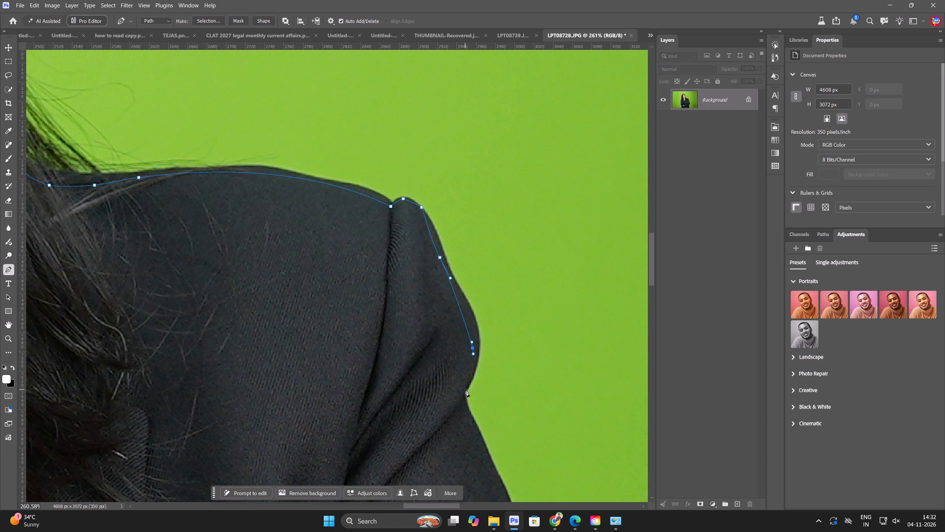
click(465, 389)
click(462, 405)
Trace the path down the outer edge of the upper sleeve, cutting straight inside the first fabric bulge.
key(space)
key(space)
key(space)
key(space)
key(space)
key(space)
key(space)
key(space)
key(space)
key(space)
key(space)
key(space)
key(space)
key(space)
key(space)
drag(517, 427, 431, 195)
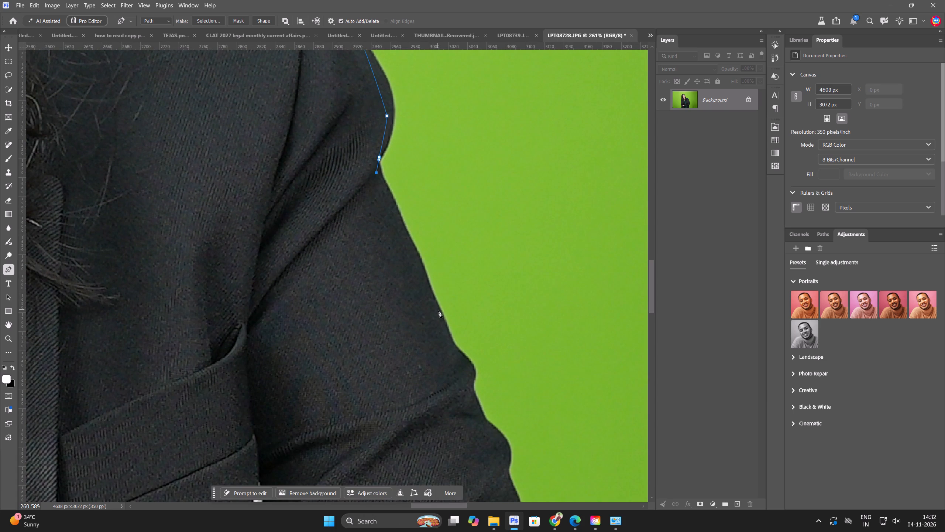
click(439, 313)
click(458, 358)
drag(472, 395, 473, 400)
drag(480, 423, 483, 430)
Continue the path down the sleeve's outer edge past the second fabric bulge to just above the elbow.
key(space)
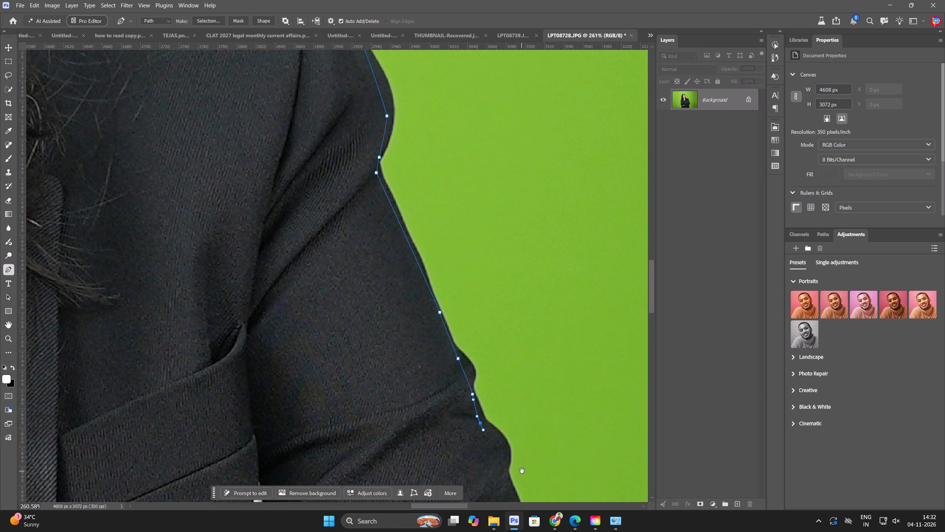
drag(521, 468, 423, 270)
click(424, 320)
drag(434, 361, 437, 366)
click(453, 416)
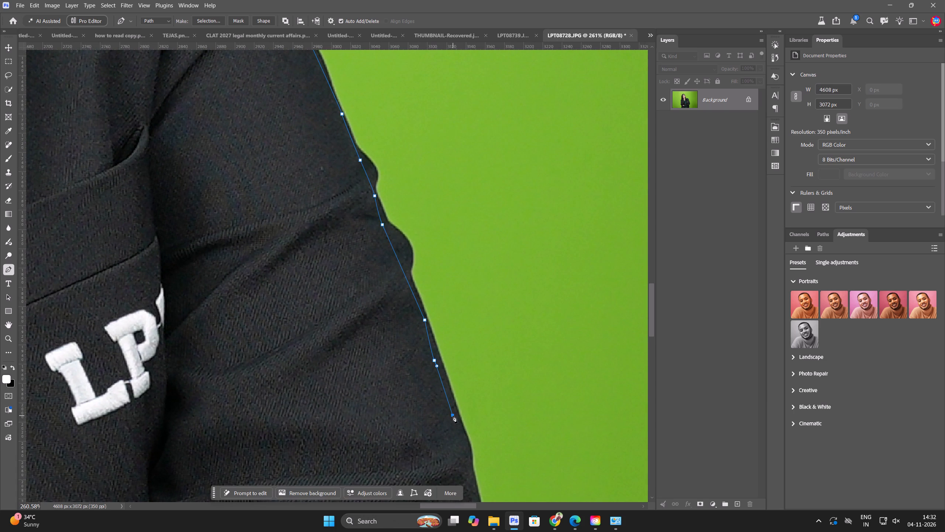
key(space)
key(space)
key(space)
key(space)
key(space)
drag(451, 397, 391, 189)
click(424, 319)
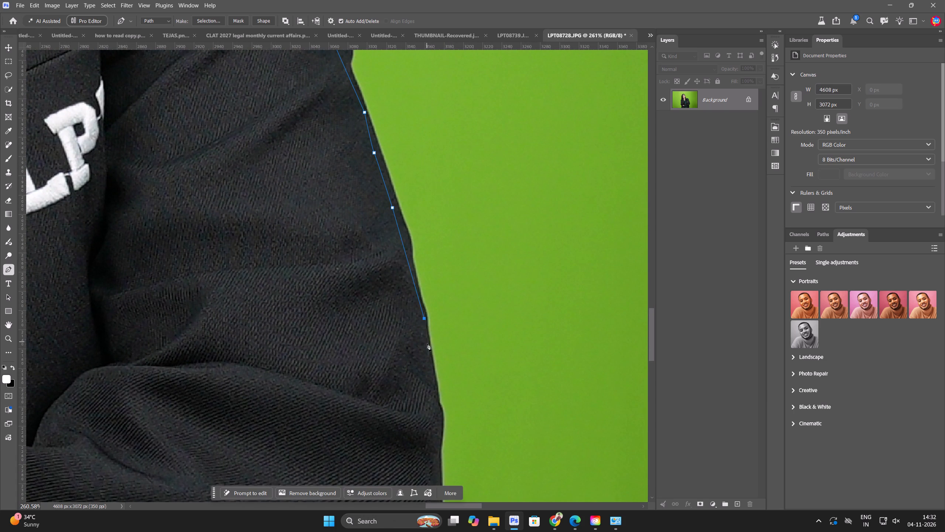
click(431, 359)
click(436, 388)
Trace the path down the outer side of the elbow to the start of its lower curve.
key(space)
key(space)
key(space)
drag(437, 424, 440, 260)
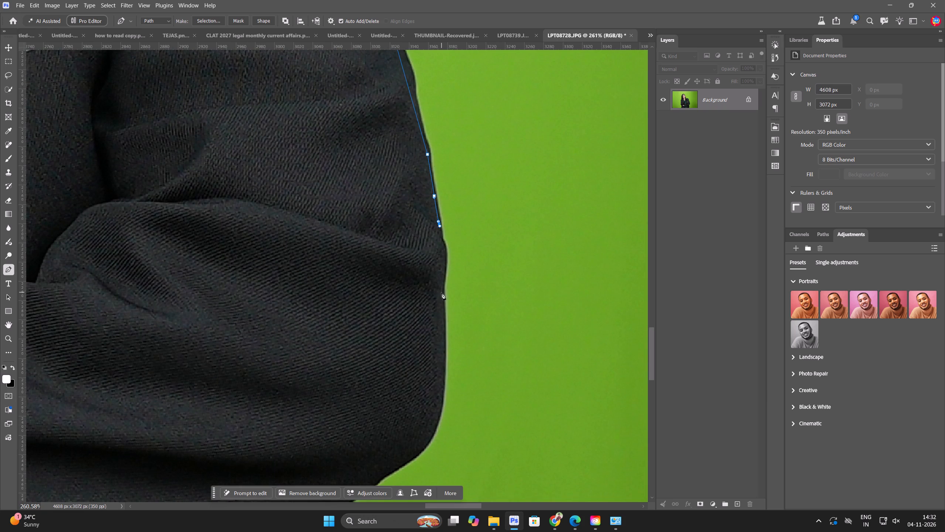
click(441, 293)
click(438, 337)
click(434, 417)
Trace the path around the elbow's lower curve and along the forearm's underside to the notch where it meets the jacket body.
key(space)
key(space)
key(space)
key(space)
drag(417, 445, 439, 407)
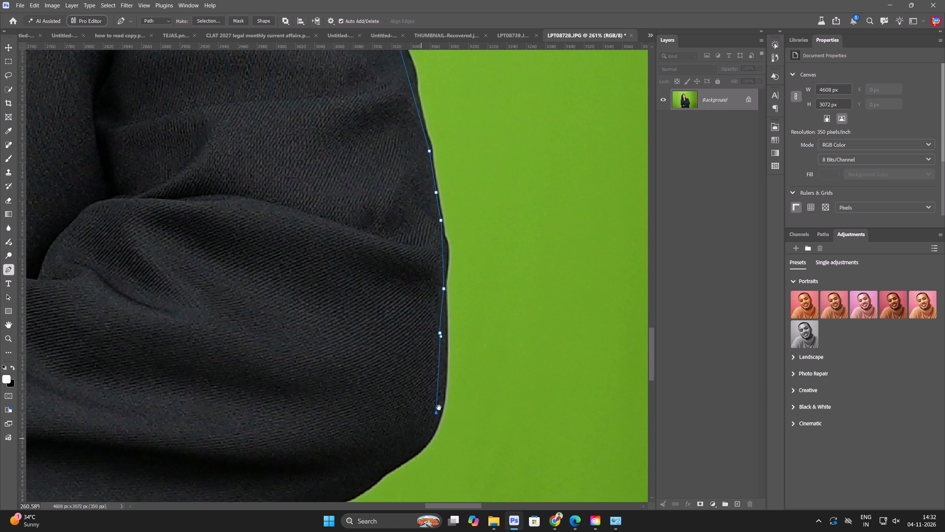
drag(439, 407, 531, 281)
click(464, 336)
drag(422, 358, 419, 361)
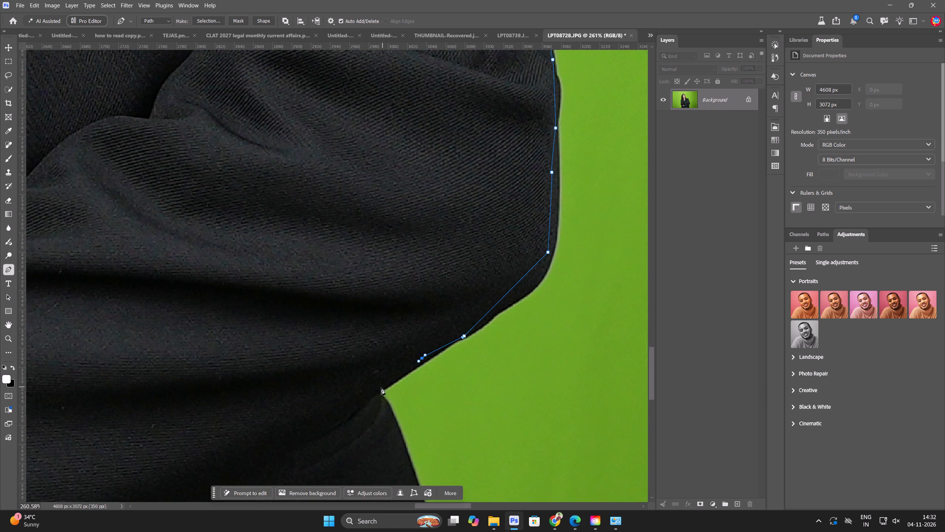
click(374, 389)
click(378, 401)
Trace the path down the jacket's side to the photo's bottom edge and close it below the canvas at the starting point.
scroll(387, 401, down, 20)
scroll(387, 401, down, 2)
scroll(421, 433, up, 5)
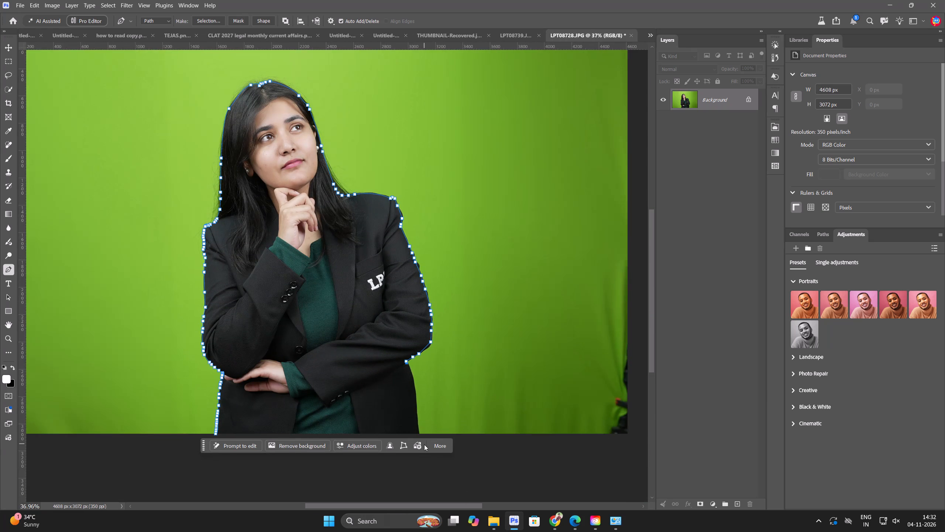
scroll(424, 444, up, 1)
scroll(418, 396, up, 1)
click(408, 367)
click(410, 374)
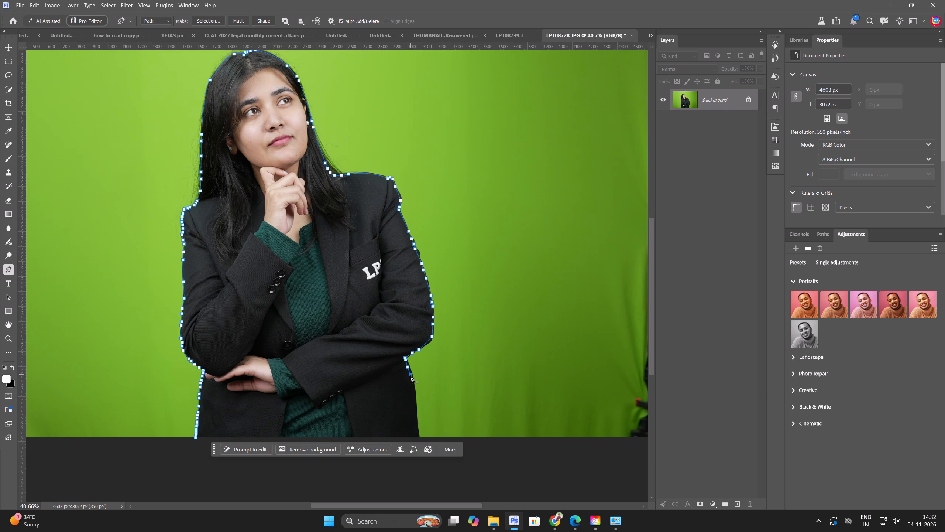
click(414, 393)
click(418, 425)
drag(419, 435, 419, 439)
click(419, 440)
drag(200, 470, 195, 468)
click(195, 439)
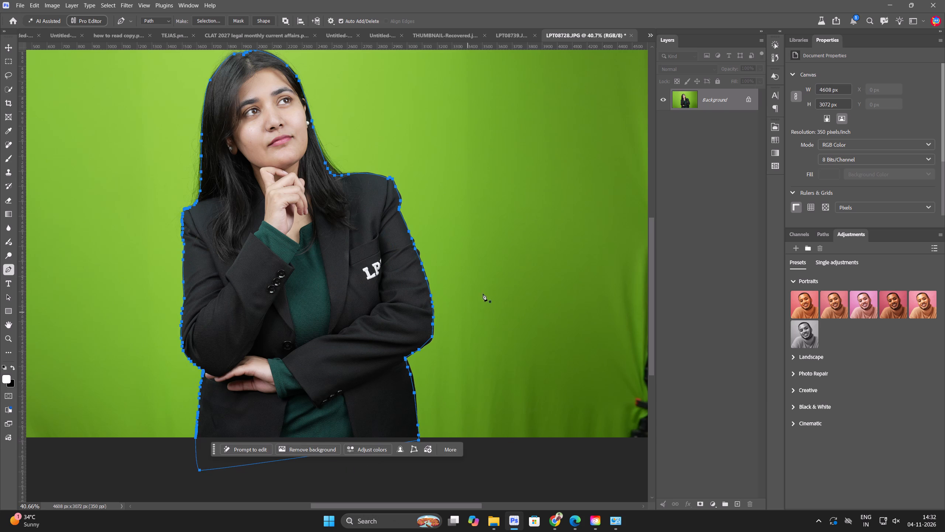
Convert the closed path into a new anti-aliased selection with a feather radius of 0 pixels.
scroll(487, 285, down, 12)
scroll(429, 232, up, 9)
right_click(406, 218)
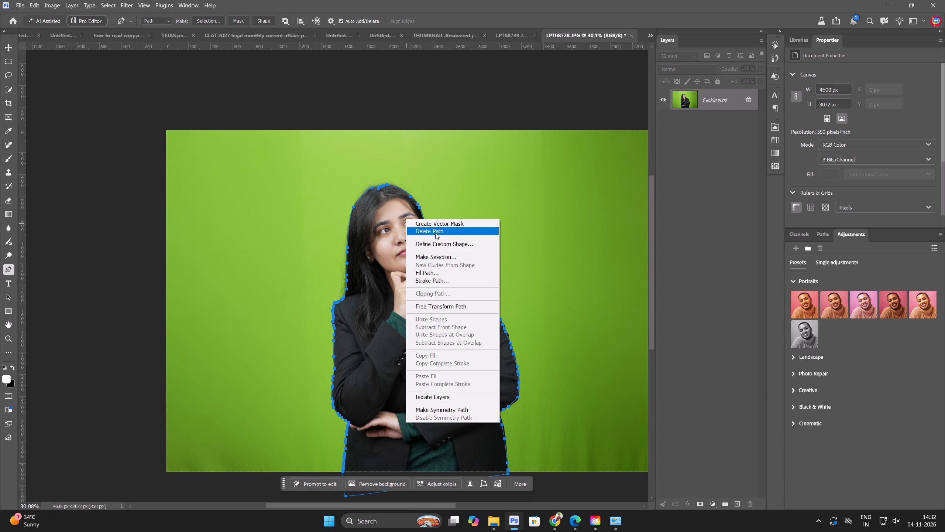
click(446, 258)
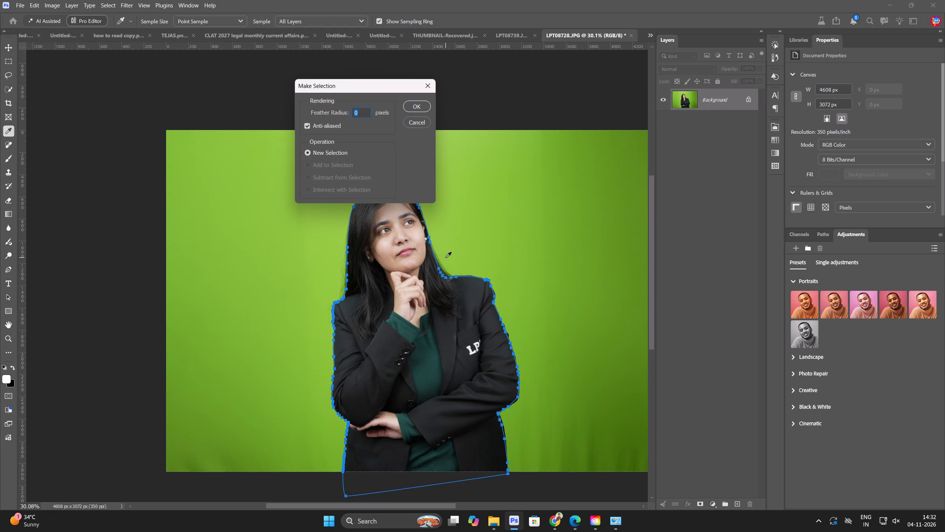
key(Return)
Copy the selected woman onto a new layer and hide the Background layer.
key(ctrl+j)
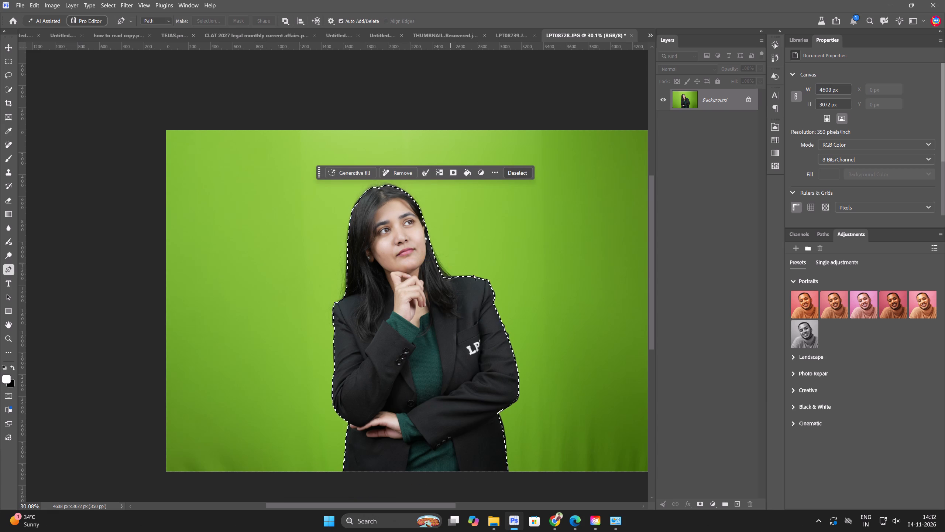
click(657, 119)
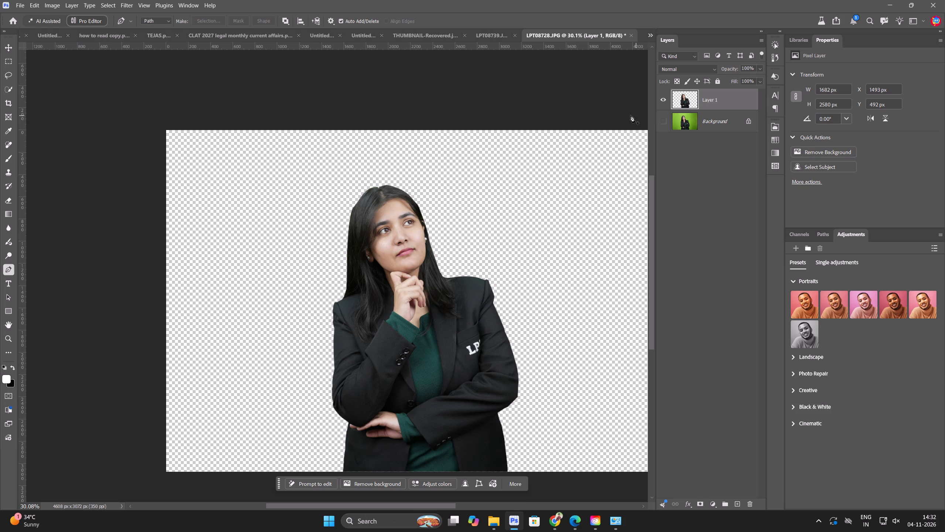
Examine the cutout's edges around the hair and shoulders, toggling the Background layer's visibility for comparison.
scroll(362, 168, up, 20)
scroll(362, 168, up, 1)
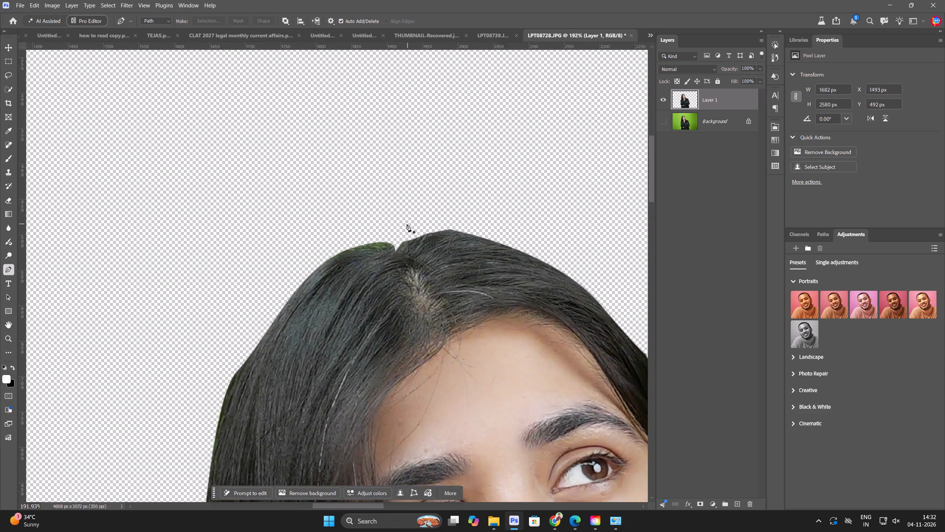
scroll(407, 224, up, 6)
scroll(391, 232, down, 20)
scroll(391, 232, down, 11)
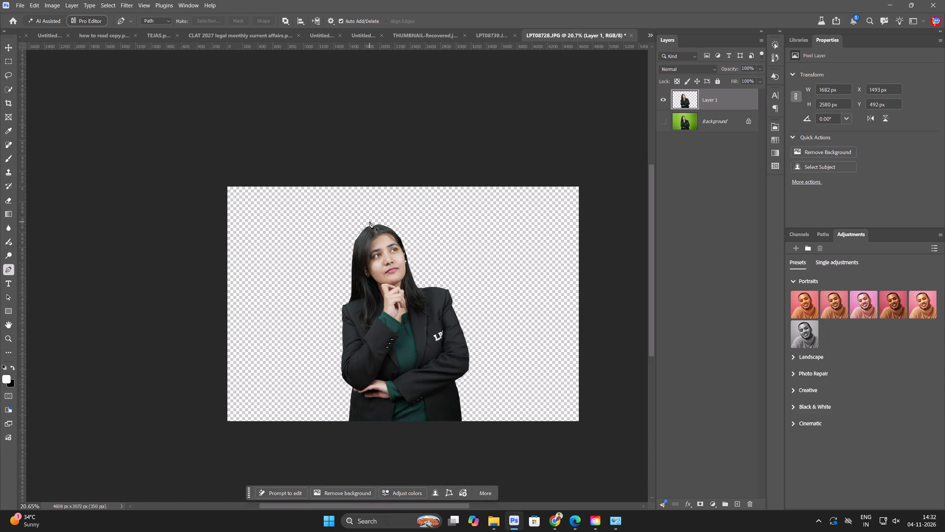
scroll(413, 295, up, 15)
scroll(468, 205, down, 5)
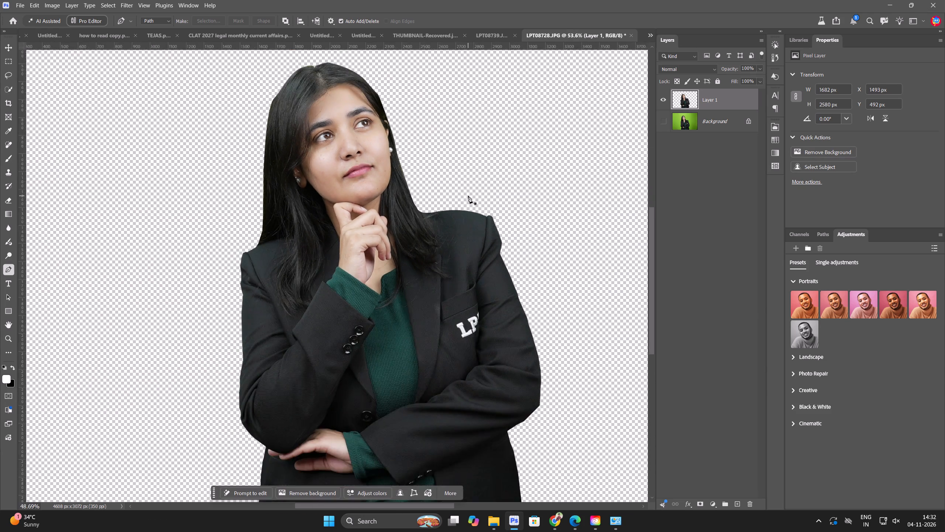
scroll(468, 196, down, 6)
triple_click(667, 121)
triple_click(667, 121)
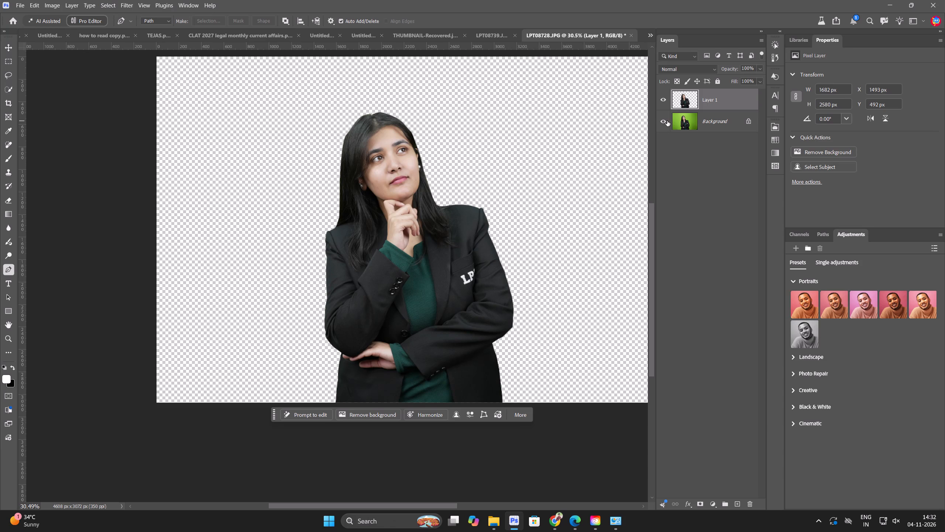
Apply the Camera Raw Filter to the cutout layer with Color Noise Reduction set to 100.
key(ctrl+shift+a)
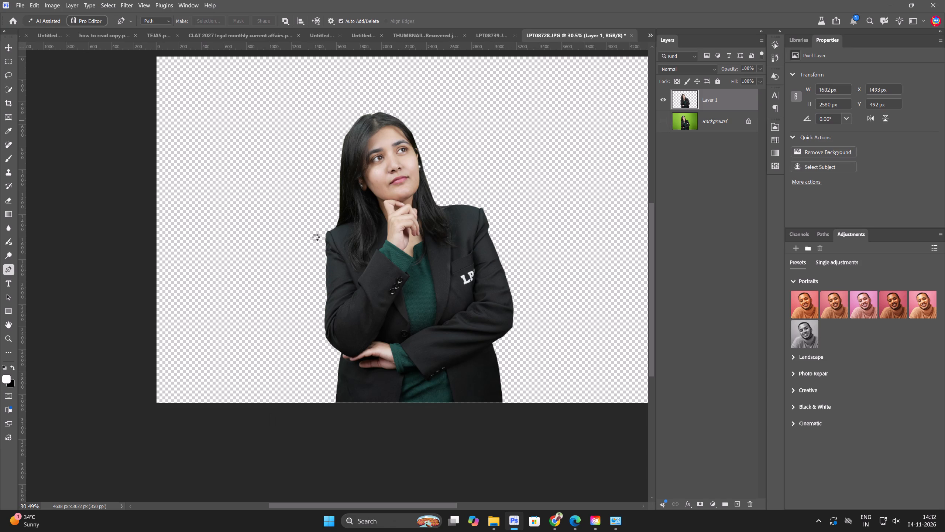
drag(378, 133, 533, 267)
scroll(836, 295, down, 8)
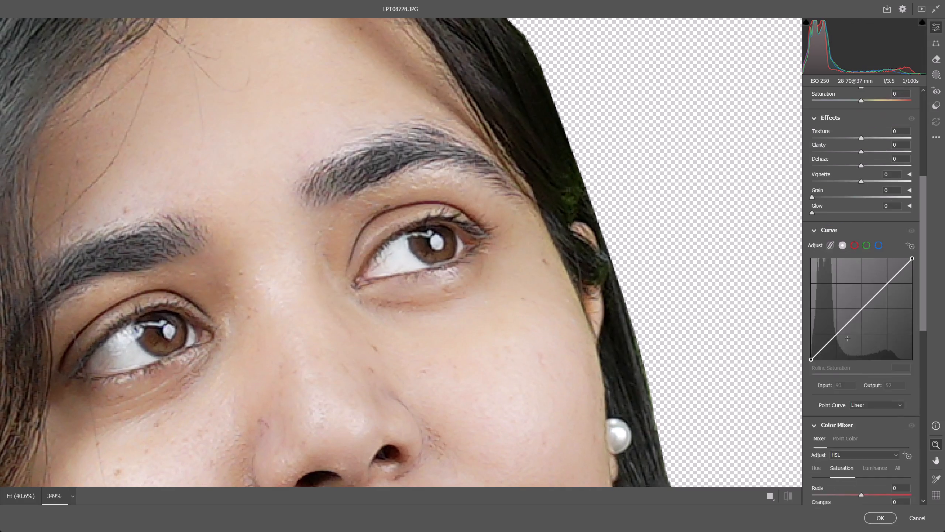
scroll(848, 338, down, 16)
scroll(858, 406, up, 1)
scroll(822, 464, down, 4)
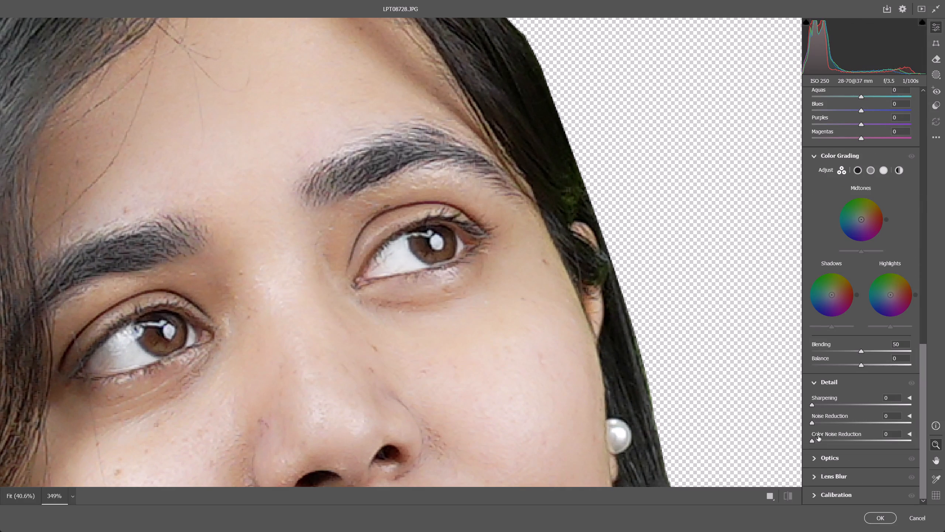
drag(812, 440, 944, 430)
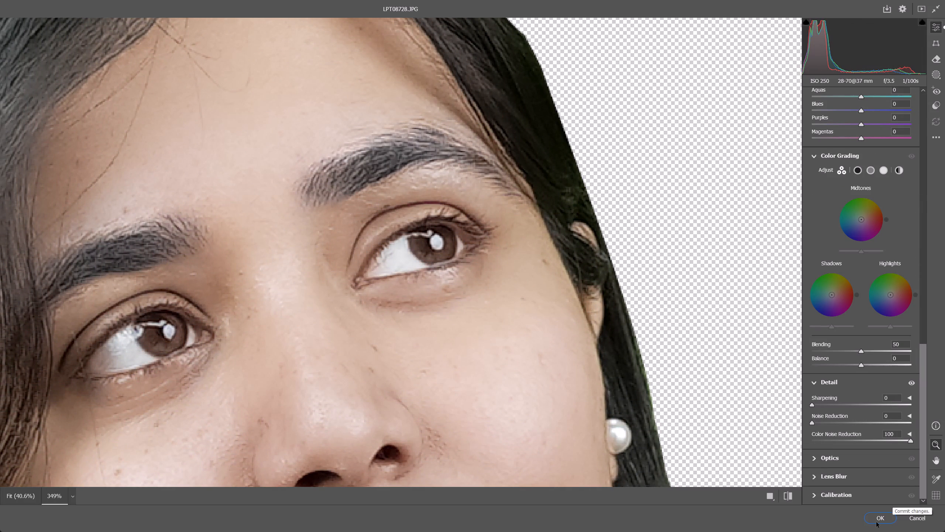
click(876, 522)
Apply the Camera Raw Filter again with Temperature +4, Vibrance +20 and Sharpening 14.
key(ctrl+shift+a)
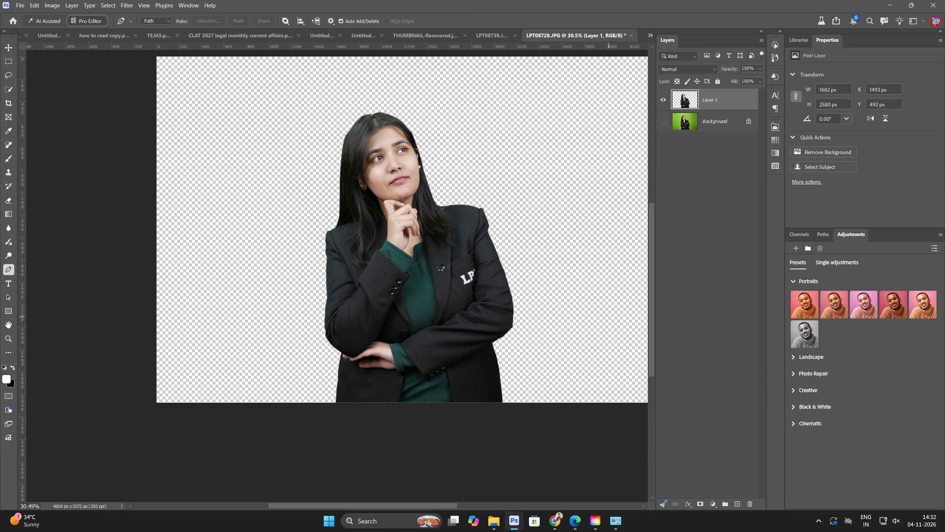
drag(408, 130, 533, 253)
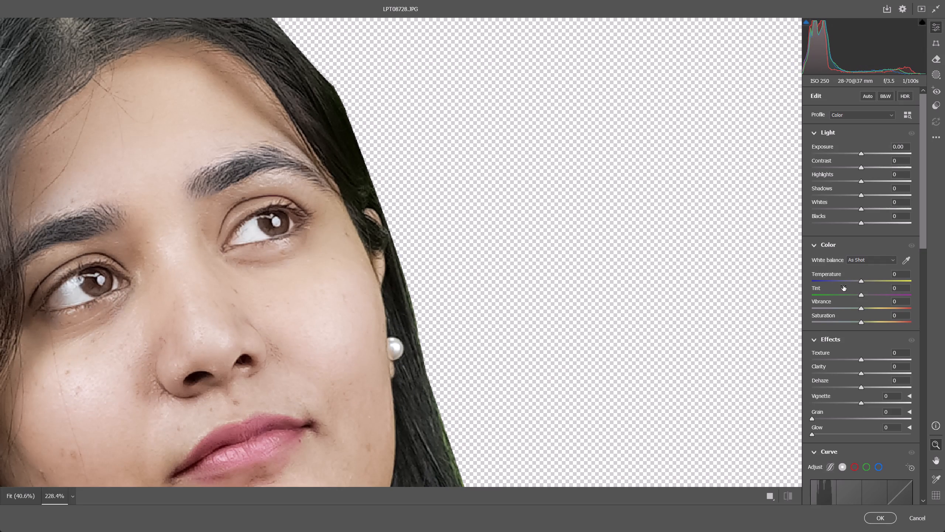
click(862, 281)
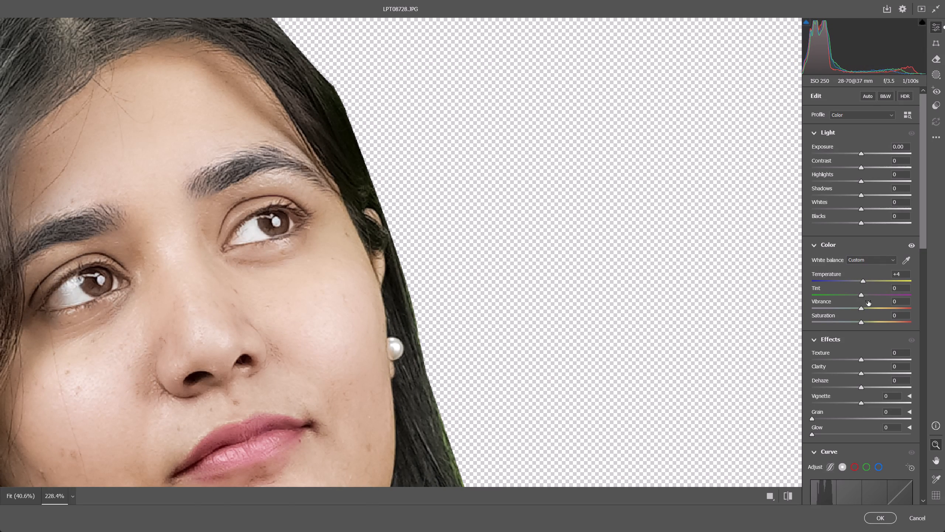
click(869, 308)
scroll(871, 308, down, 2)
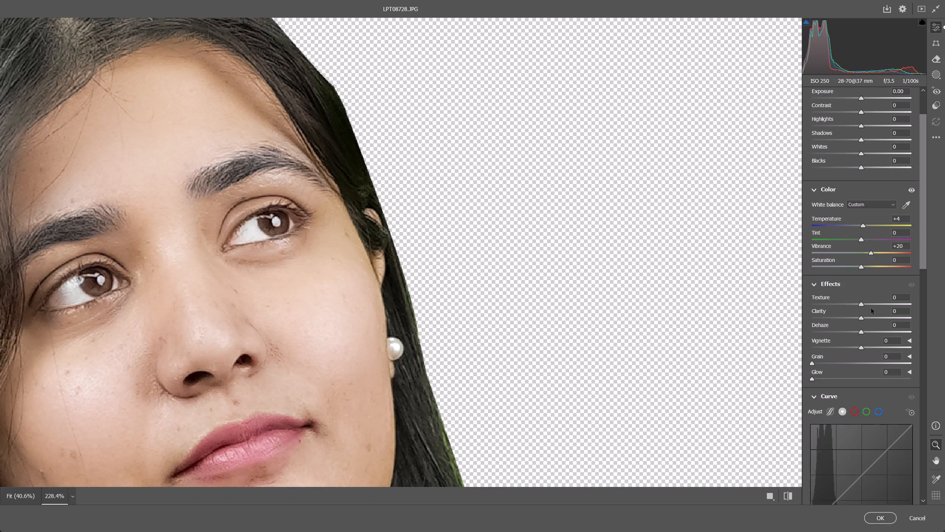
scroll(871, 308, down, 5)
scroll(872, 314, up, 6)
scroll(829, 369, down, 18)
click(816, 405)
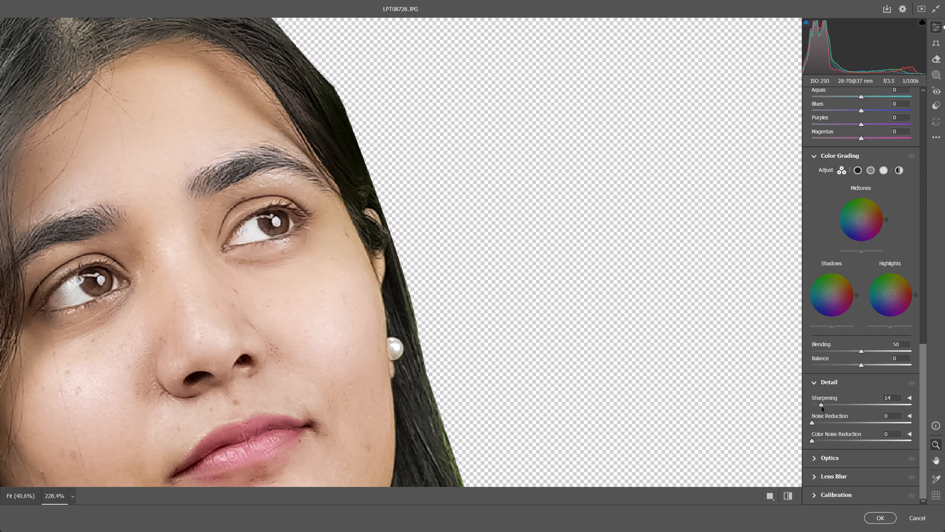
key(Return)
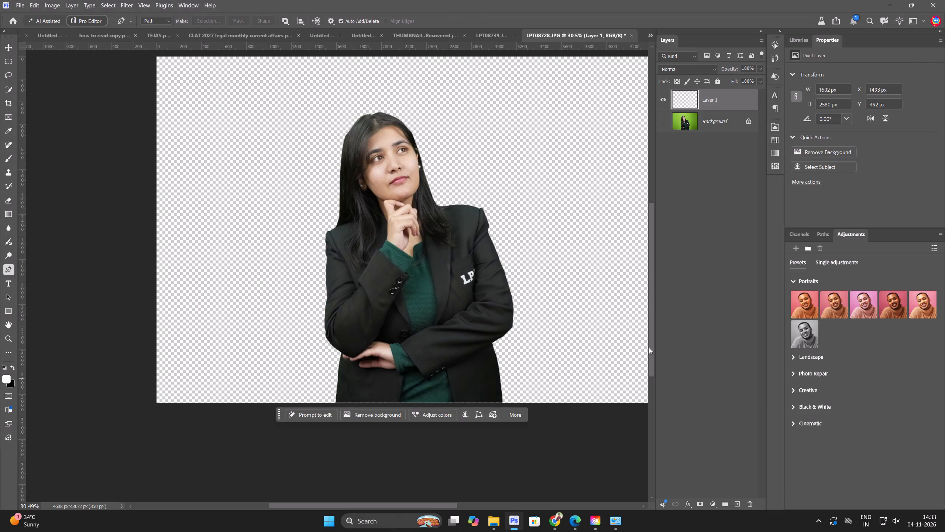
Remove the stray hair strand running down her right cheek with the Spot Healing Brush at size 11.
scroll(422, 167, up, 20)
scroll(422, 167, up, 11)
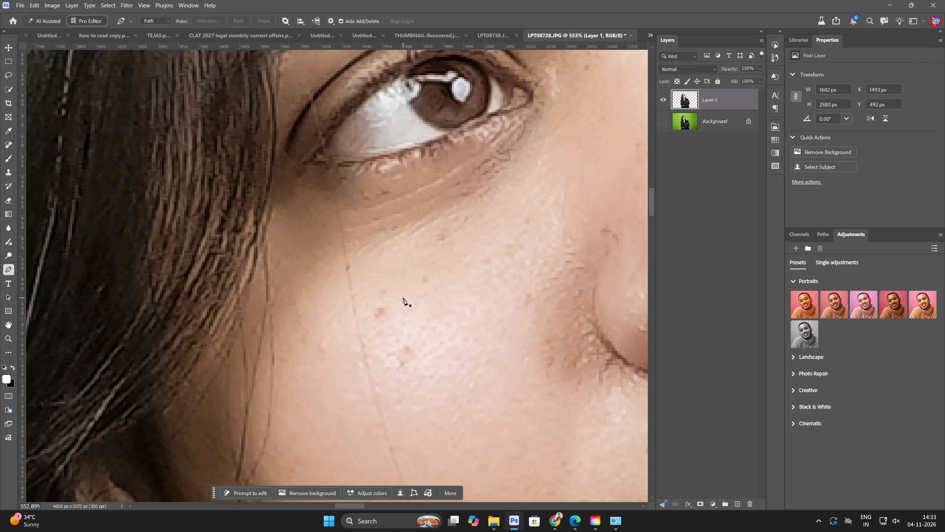
key(j)
scroll(346, 211, down, 5)
scroll(346, 209, up, 1)
alt+right_drag(344, 209, 330, 207)
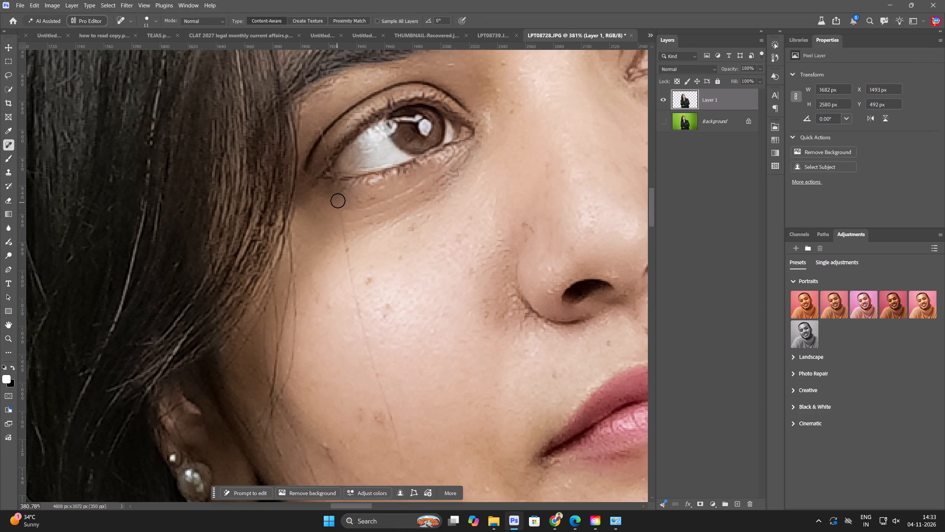
drag(340, 197, 401, 464)
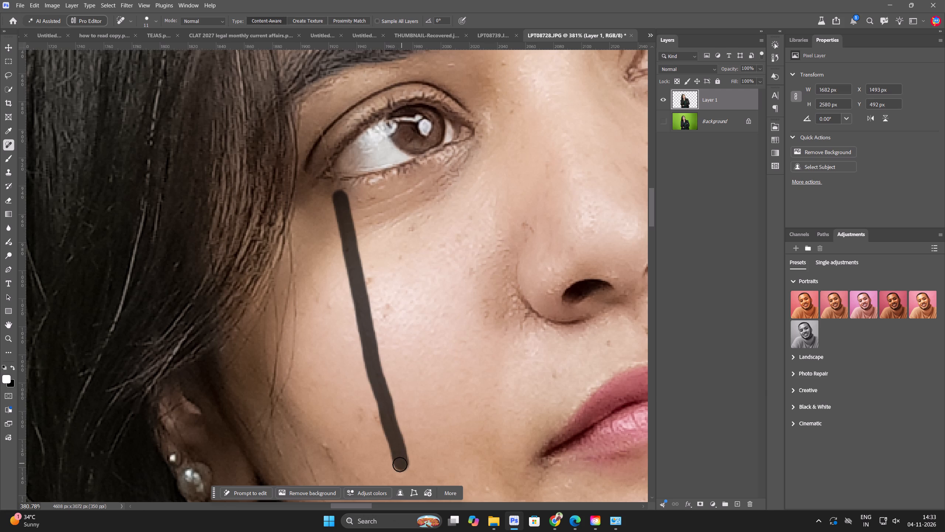
Heal the small spots on the side of the nose and above the upper lip.
click(524, 227)
click(537, 235)
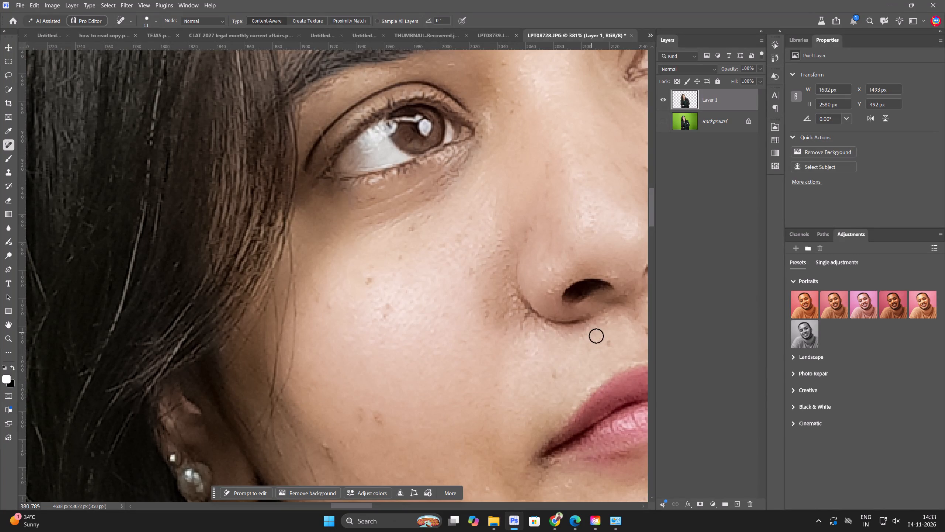
drag(611, 341, 607, 342)
click(554, 376)
Enlarge the healing brush to size 19 and heal the blemishes on her lower right cheek.
alt+right_drag(405, 410, 413, 414)
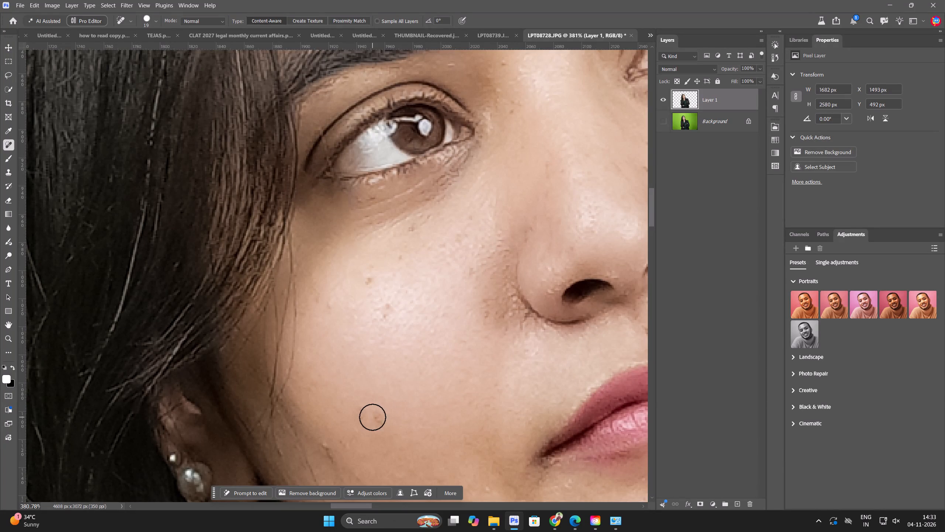
click(372, 417)
drag(363, 413, 354, 421)
drag(325, 440, 325, 443)
drag(329, 453, 330, 456)
click(331, 460)
Heal the blemishes on her upper right cheek, under the eye and beside the nostril.
drag(413, 279, 386, 304)
drag(385, 307, 384, 311)
drag(380, 328, 377, 314)
click(377, 282)
drag(377, 280, 379, 276)
drag(427, 216, 423, 216)
click(411, 230)
drag(410, 239, 429, 243)
click(501, 312)
drag(501, 317, 479, 324)
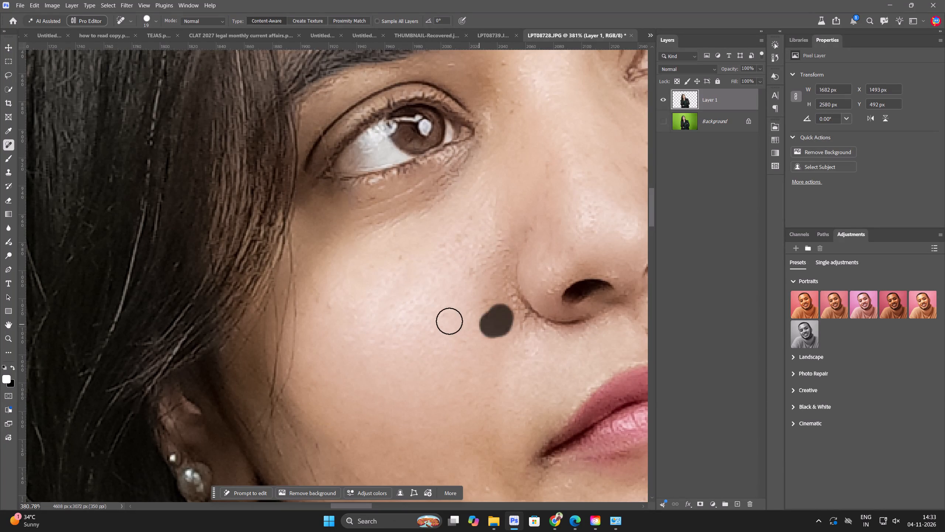
Heal the marks along the side of the nose and near the inner end of her right eyebrow.
scroll(416, 299, down, 5)
key(space)
key(space)
key(space)
key(space)
key(space)
key(space)
drag(489, 256, 306, 344)
click(390, 288)
click(389, 307)
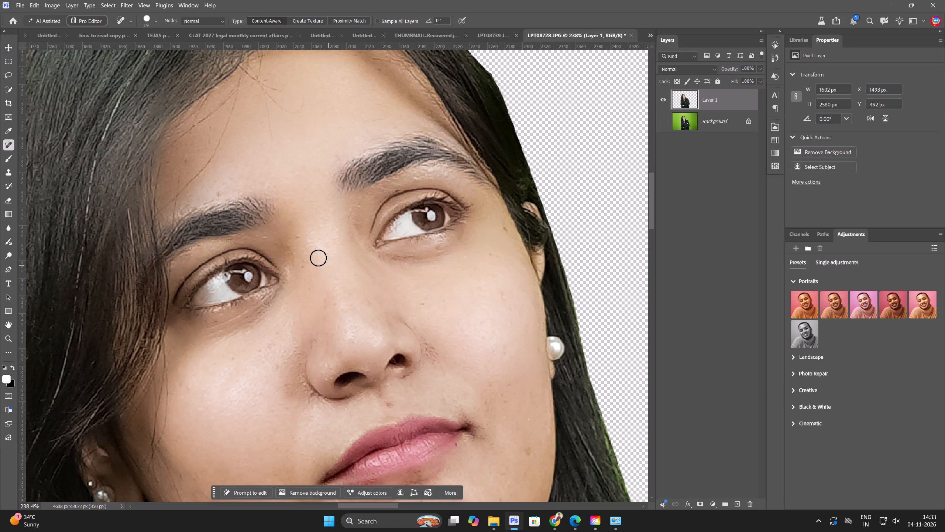
click(302, 236)
Heal the spots on her left cheek, from beside the outer eye across to the side of the nose.
click(505, 228)
drag(494, 252, 484, 263)
drag(479, 270, 474, 272)
drag(440, 293, 426, 299)
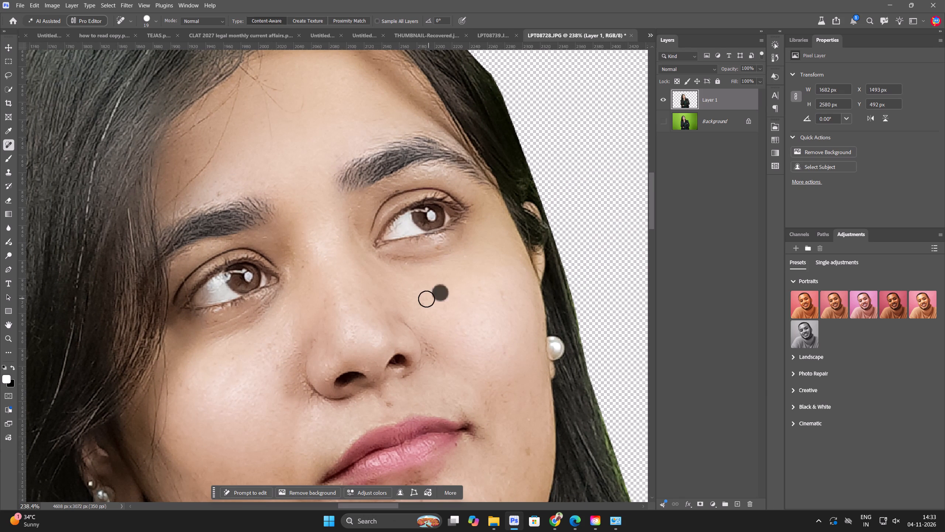
drag(426, 299, 426, 300)
click(422, 308)
drag(423, 317, 449, 327)
Heal the spots on her lower left cheek beside the corner of the mouth.
key(space)
drag(488, 372, 449, 170)
click(489, 246)
drag(493, 258, 478, 268)
Heal the blemishes on her chin, from the left jaw across to just below the lower lip.
key(space)
key(space)
drag(425, 301, 540, 190)
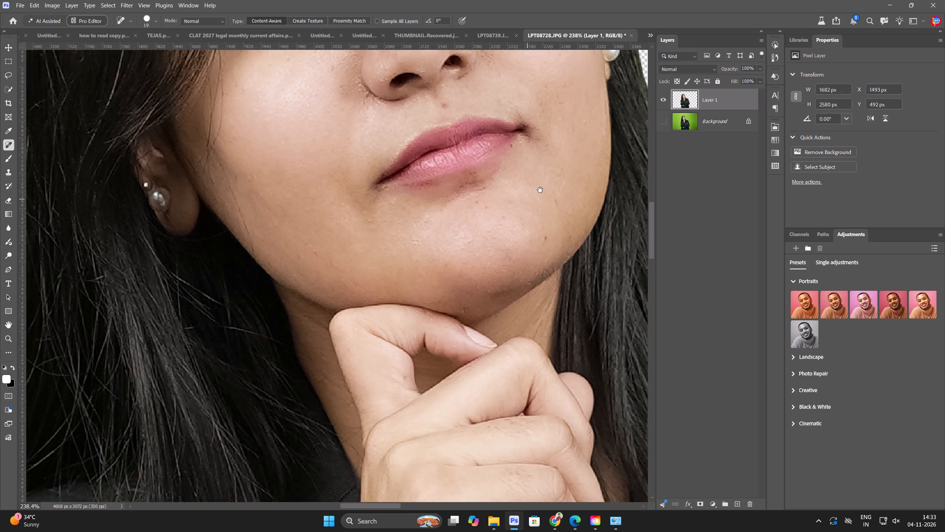
drag(540, 190, 541, 189)
drag(578, 211, 569, 217)
drag(546, 242, 529, 244)
drag(519, 248, 501, 241)
click(516, 187)
drag(506, 190, 501, 187)
drag(497, 185, 497, 187)
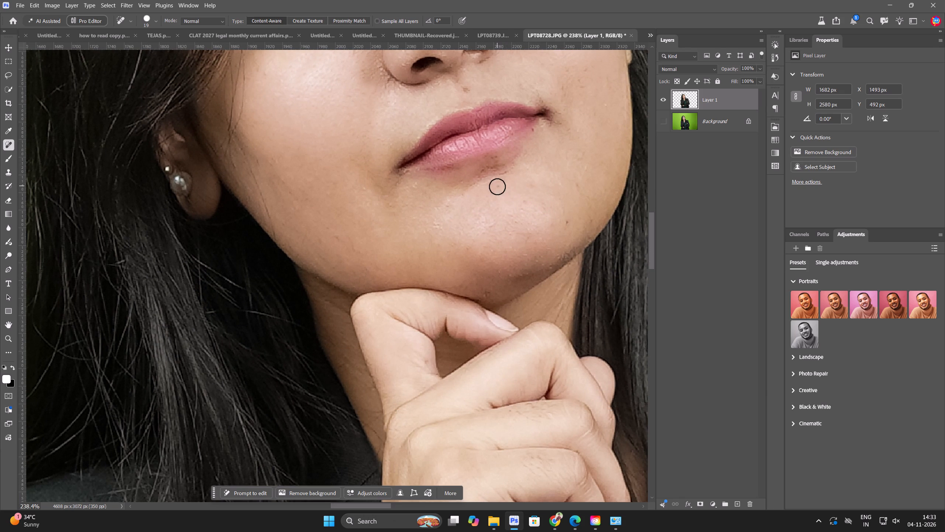
drag(497, 187, 506, 190)
drag(556, 218, 565, 220)
click(573, 223)
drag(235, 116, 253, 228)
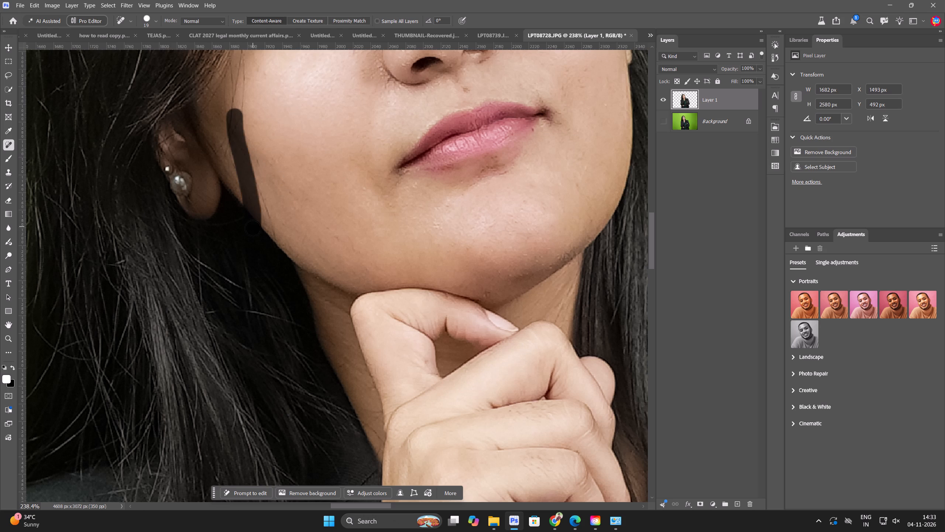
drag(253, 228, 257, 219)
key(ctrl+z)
Heal the fine hairs along the edge of her right cheek in front of the earring, staying inside the skin.
drag(244, 120, 270, 220)
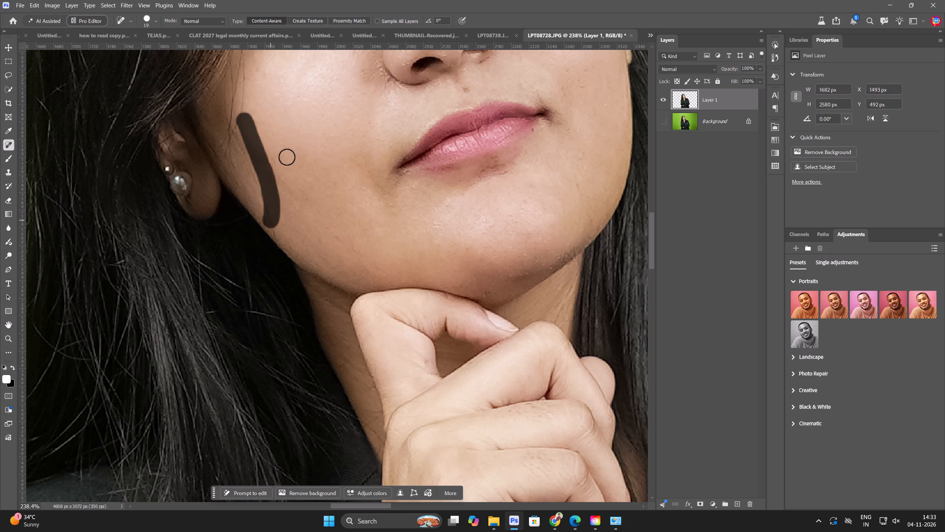
Enlarge the healing brush to size 48 and heal marks on the upper forehead and stray hairs below the hairline.
scroll(297, 147, down, 19)
scroll(345, 142, up, 20)
scroll(345, 142, up, 1)
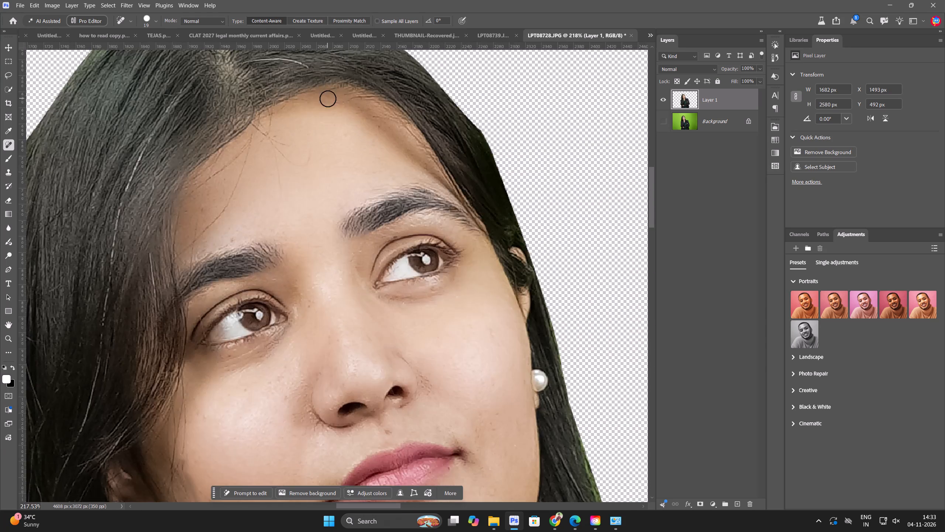
scroll(328, 99, up, 2)
alt+right_drag(377, 110, 400, 119)
click(232, 157)
drag(241, 177, 250, 186)
drag(265, 206, 286, 211)
drag(291, 199, 290, 184)
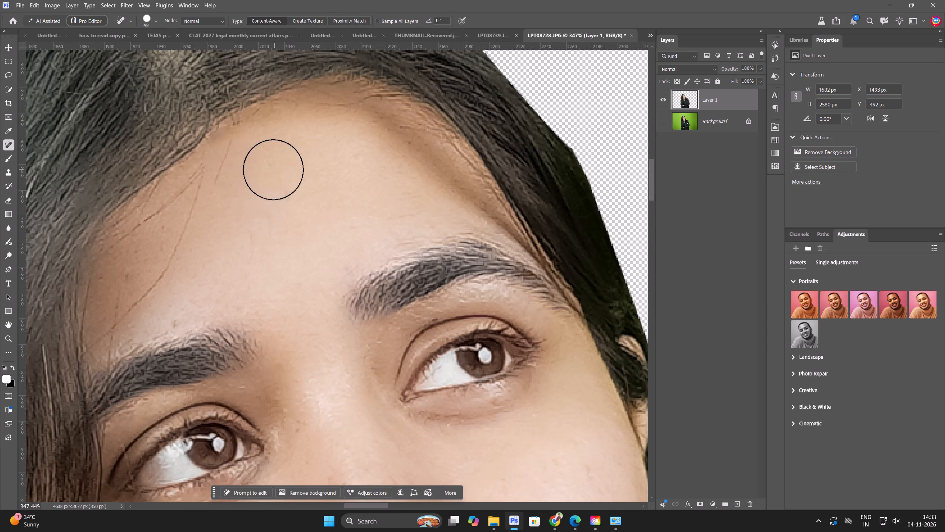
click(230, 174)
click(250, 139)
click(229, 174)
Heal the long stray hair strand running down the forehead from the hairline toward her right eyebrow.
drag(208, 187, 207, 188)
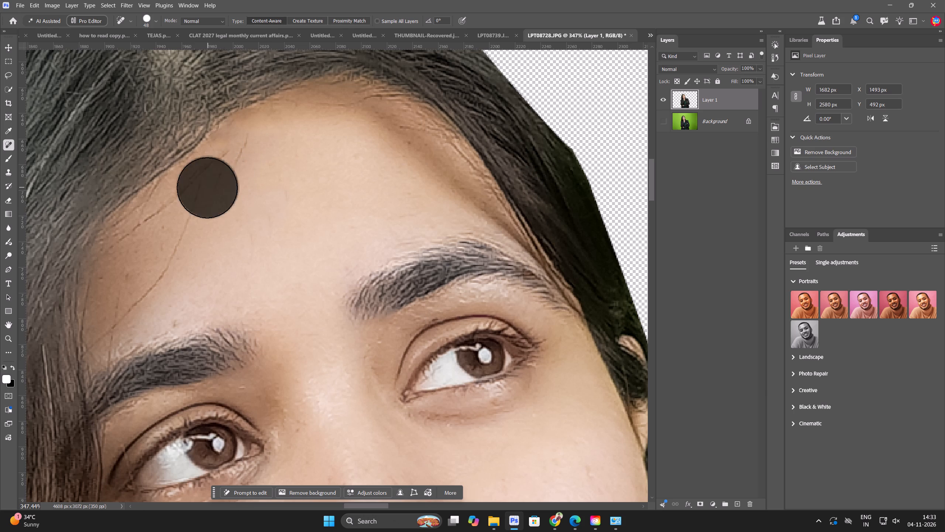
drag(207, 188, 200, 193)
drag(188, 205, 178, 220)
drag(172, 231, 164, 242)
drag(159, 253, 141, 282)
drag(134, 286, 121, 298)
drag(111, 306, 220, 166)
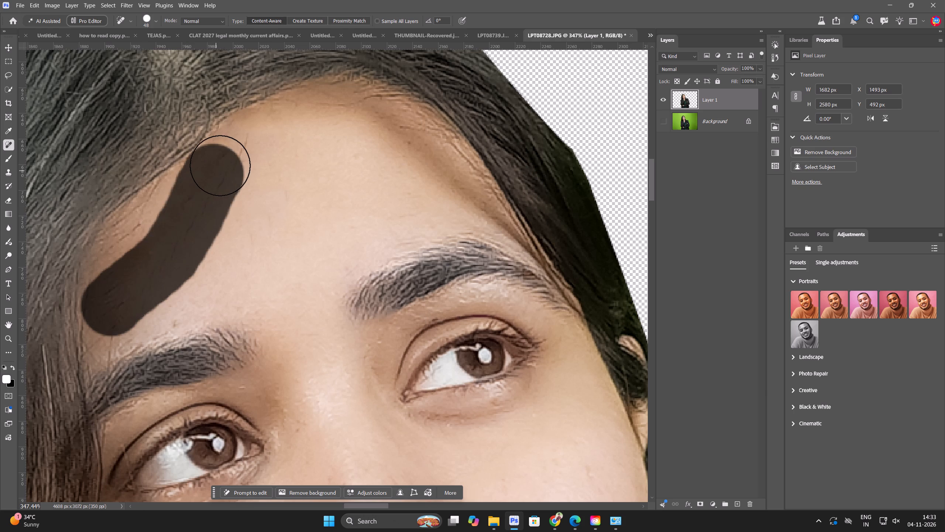
drag(220, 166, 222, 163)
Reduce the healing brush to size 25 and heal the leftover hair strands along the forehead's hairline.
alt+right_drag(284, 137, 265, 139)
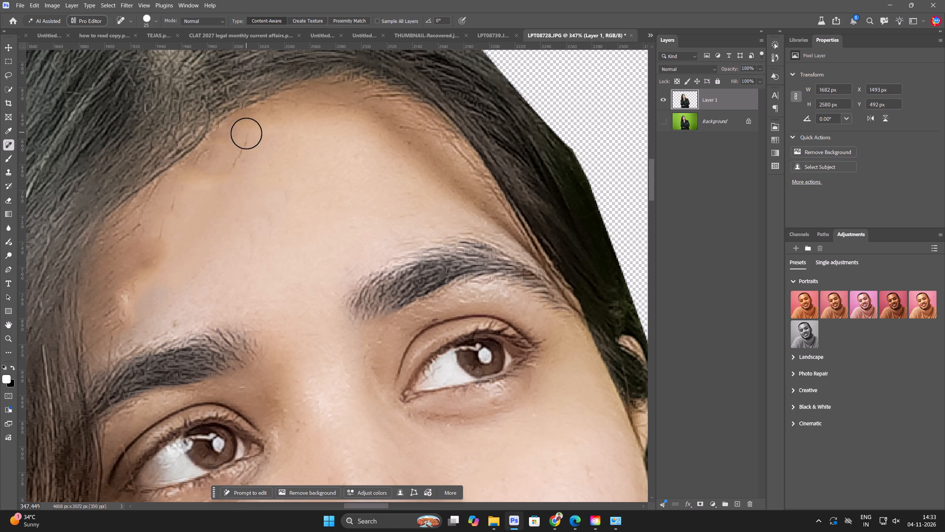
drag(241, 146, 223, 178)
drag(165, 230, 162, 233)
click(162, 235)
click(178, 202)
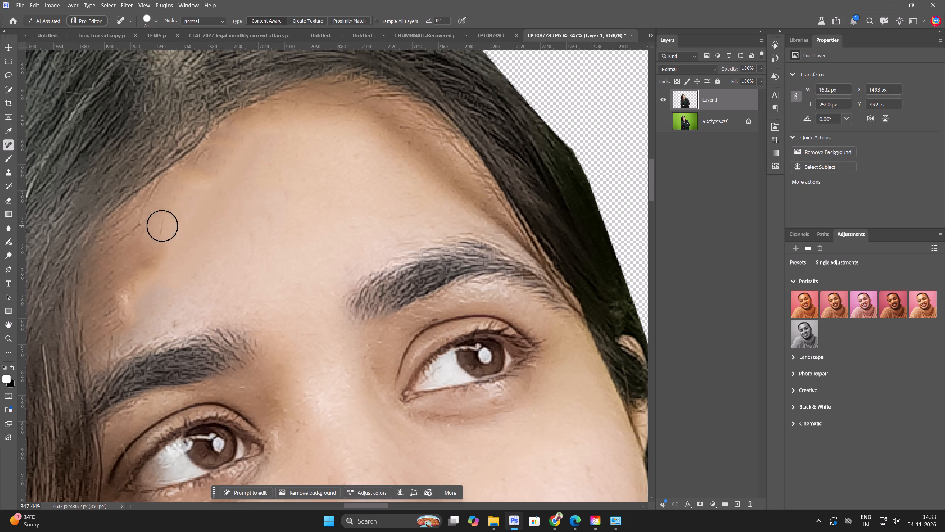
click(162, 226)
drag(151, 216, 146, 217)
drag(135, 214, 130, 231)
Heal the uneven patch and stray hairs between the outer end of her right eyebrow and the hairline.
drag(128, 300, 127, 306)
drag(124, 312, 123, 315)
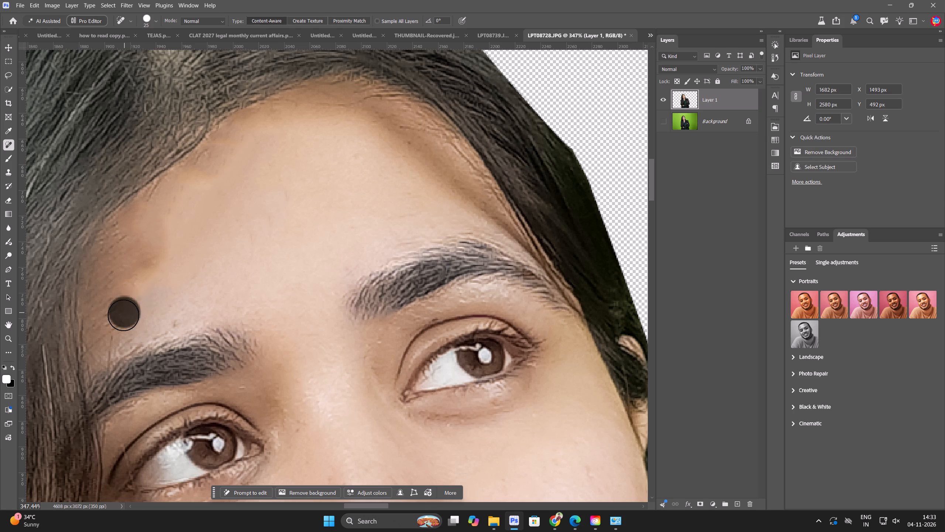
drag(123, 315, 122, 318)
drag(118, 325, 114, 329)
drag(111, 318, 111, 310)
drag(111, 296, 111, 287)
drag(111, 285, 111, 276)
Apply a Camera Raw colour grade to the cut-out, tinting the shadows to hue 203 with saturation 12.
scroll(464, 213, down, 10)
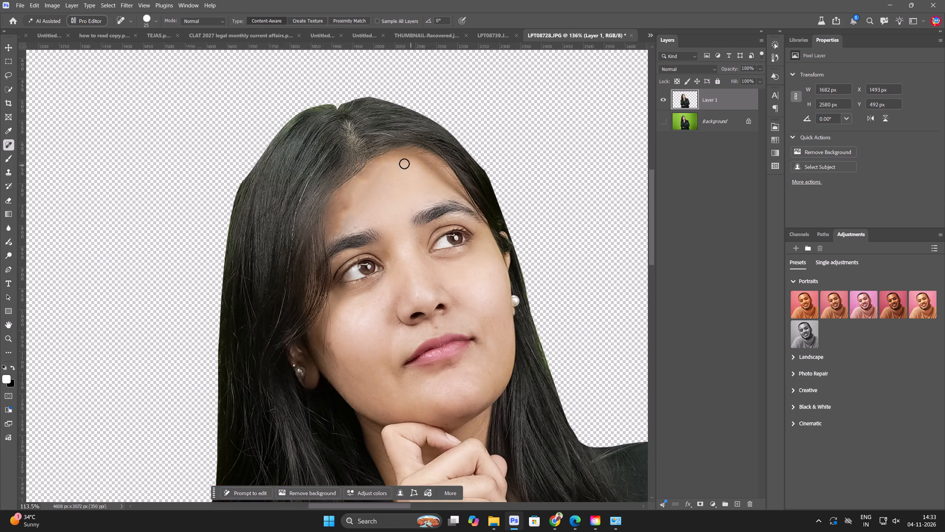
scroll(404, 164, down, 13)
key(ctrl+shift+a)
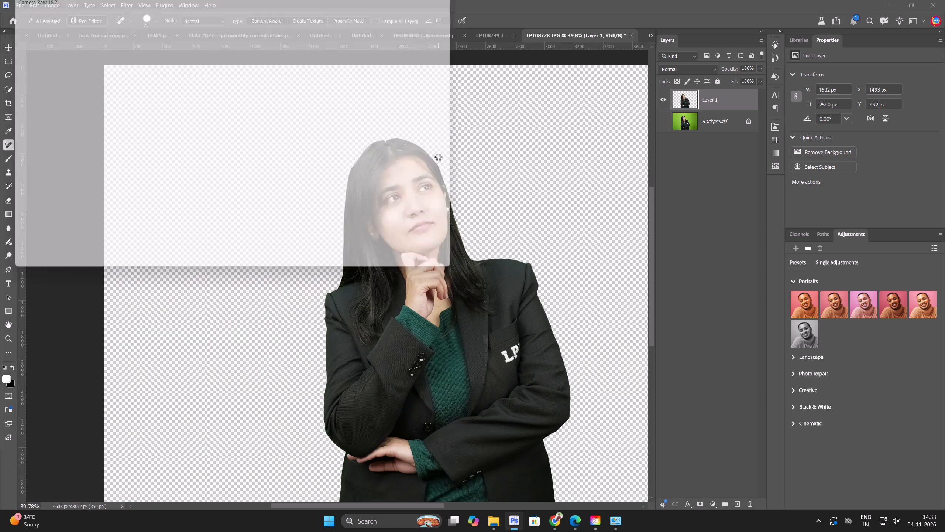
drag(384, 116, 476, 216)
scroll(838, 228, down, 16)
scroll(852, 329, up, 3)
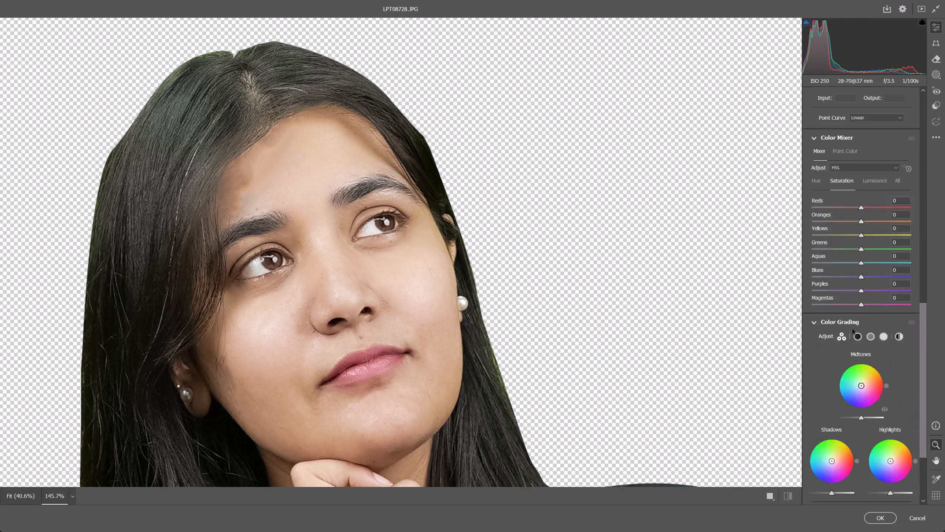
scroll(852, 329, up, 1)
scroll(832, 405, down, 6)
click(832, 294)
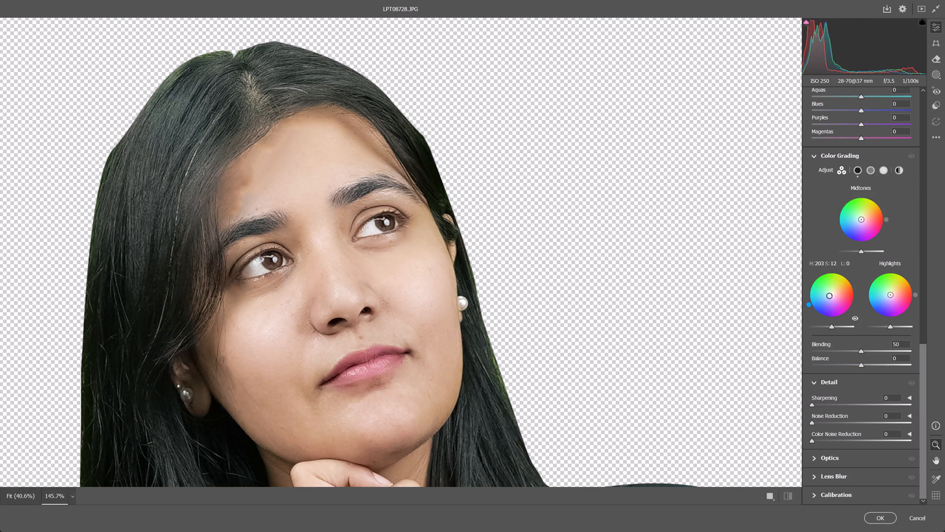
key(period)
key(Return)
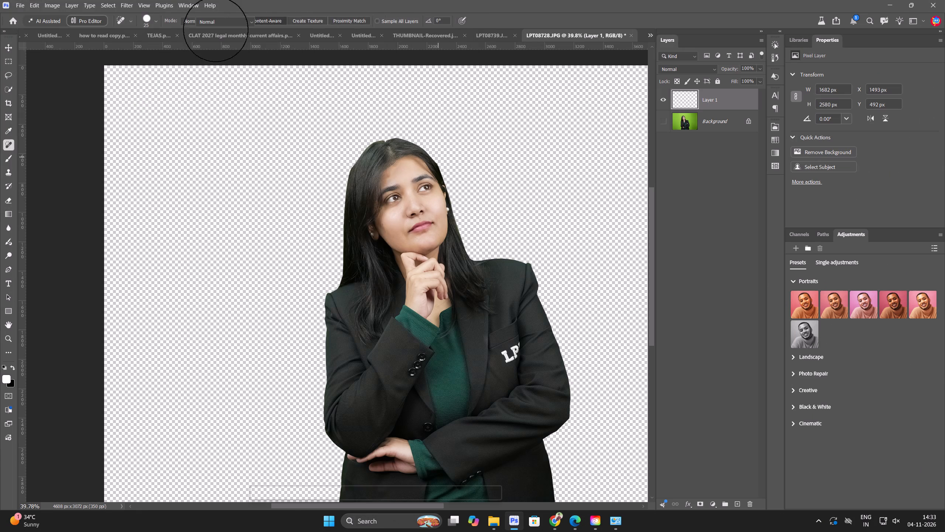
Smooth the skin with Portraiture 4, using Fine -11 and Medium -3 with Portrait Fill Light off.
click(120, 0)
click(180, 244)
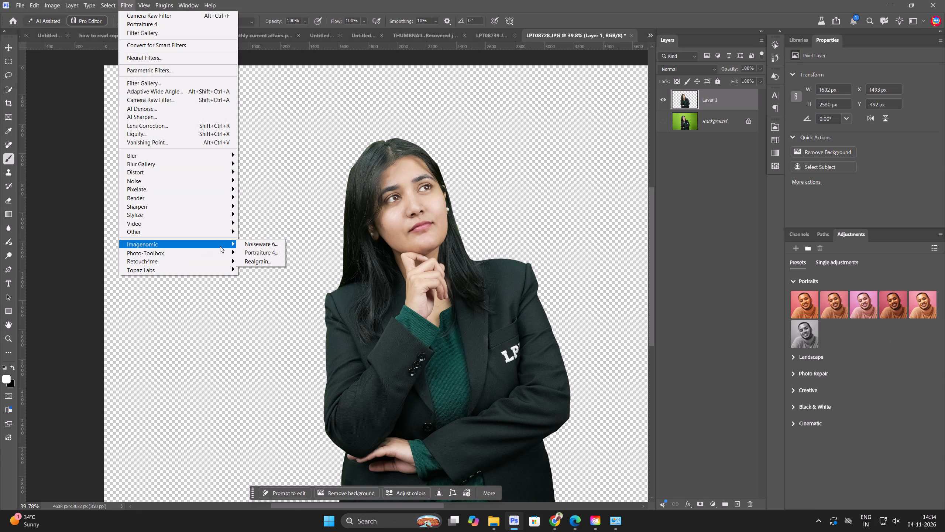
click(254, 252)
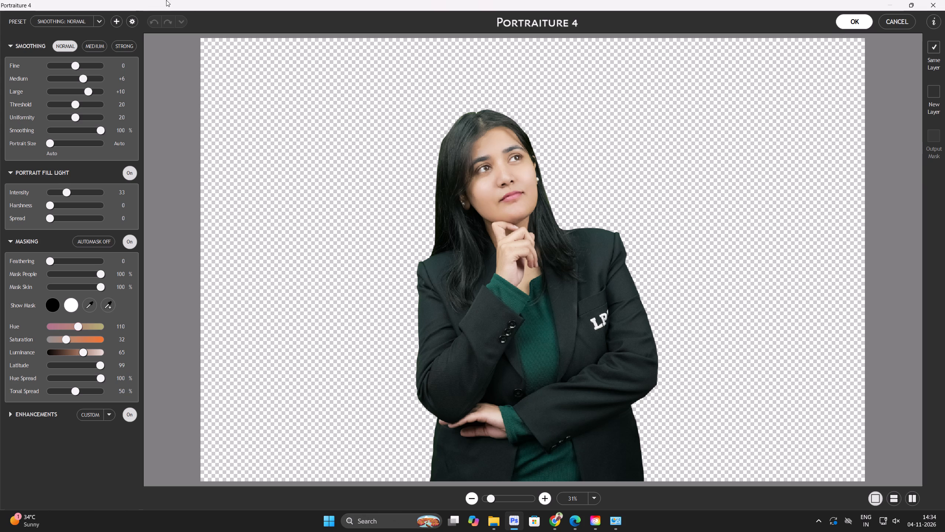
click(62, 66)
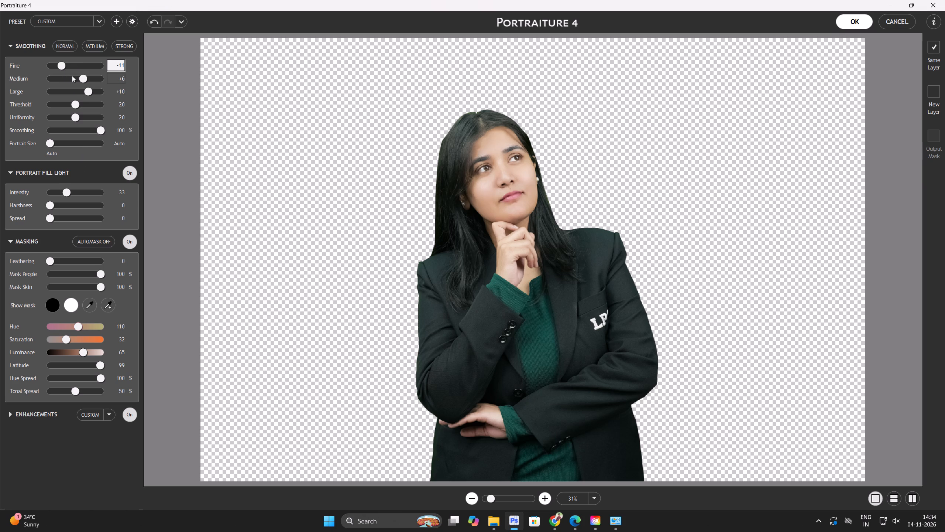
click(72, 76)
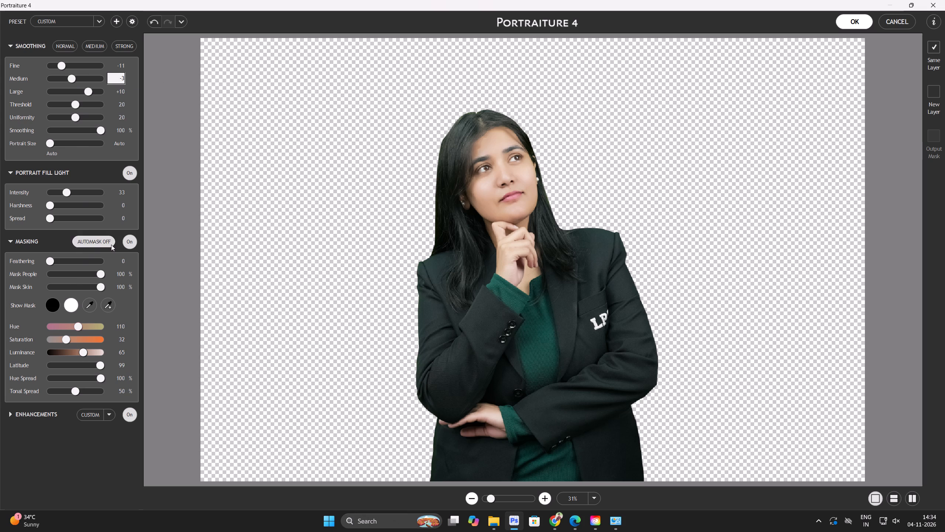
click(131, 170)
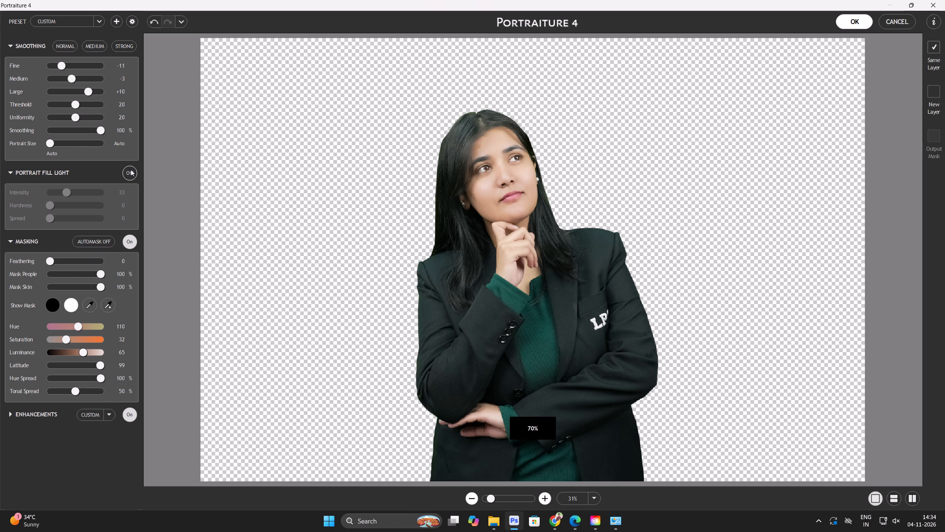
click(859, 18)
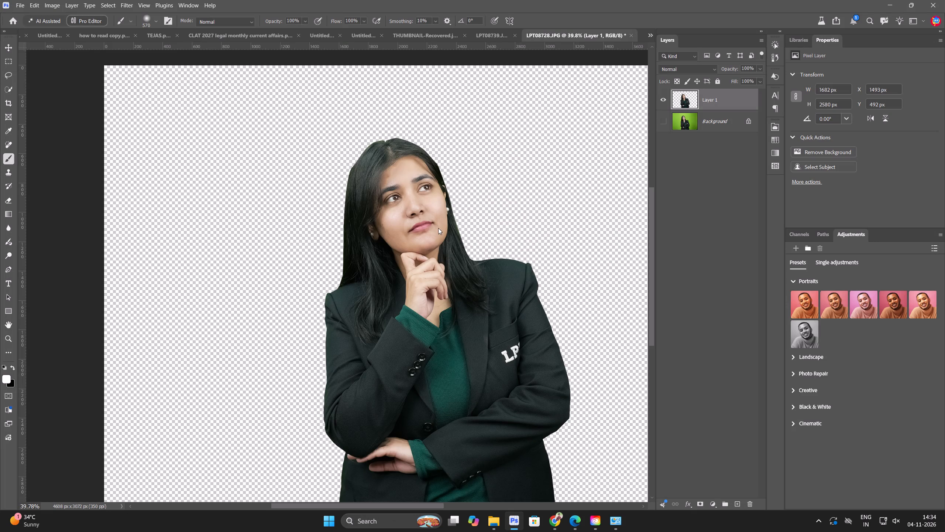
scroll(438, 205, up, 18)
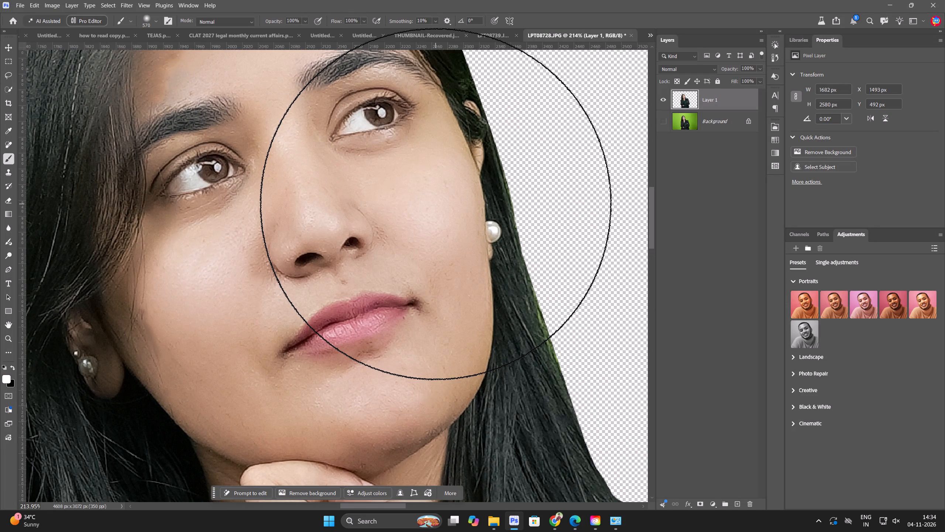
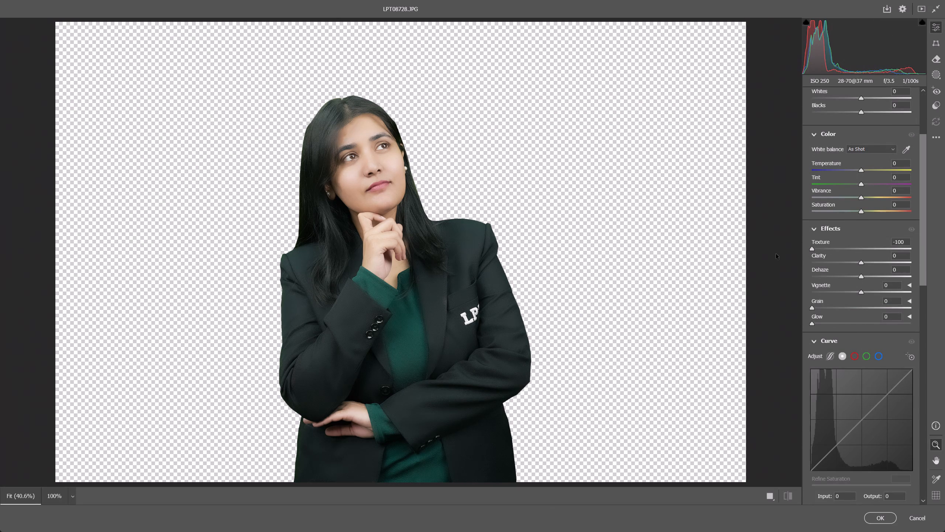
Apply Camera Raw effects to the cut-out with Dehaze +24 and Glow 15, setting Texture, Clarity and Grain to 0.
drag(776, 254, 944, 266)
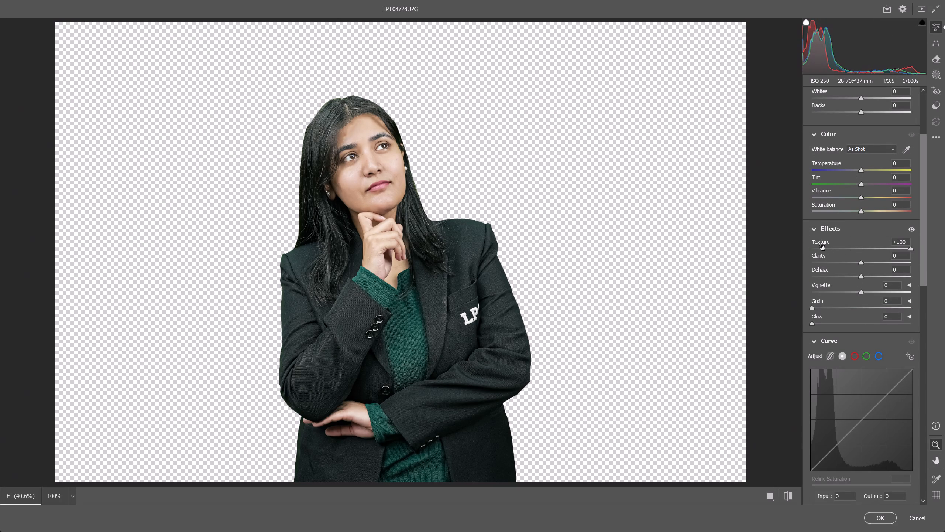
drag(862, 260, 944, 264)
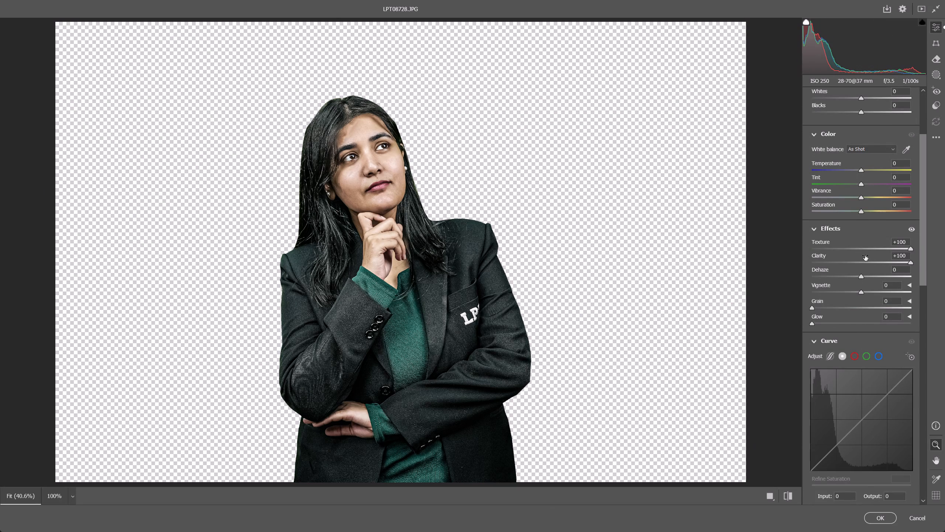
drag(860, 274, 944, 284)
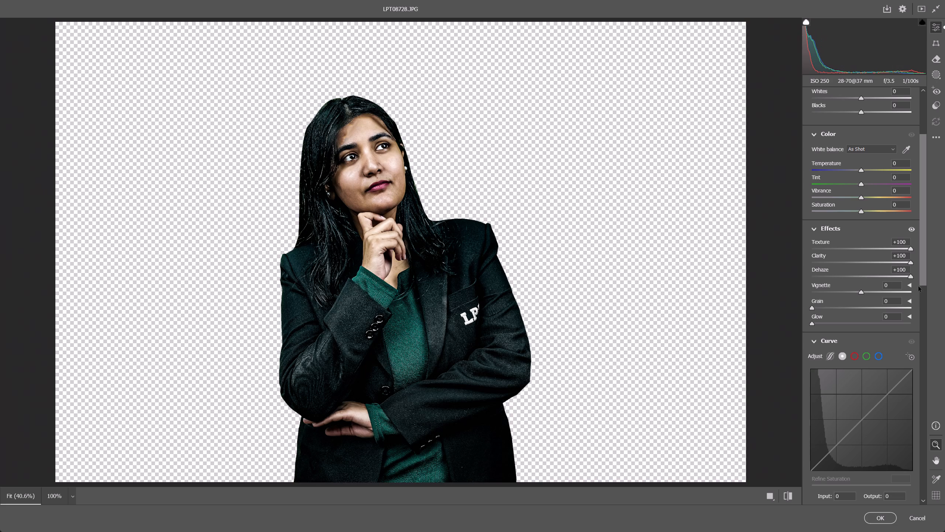
drag(884, 277, 858, 278)
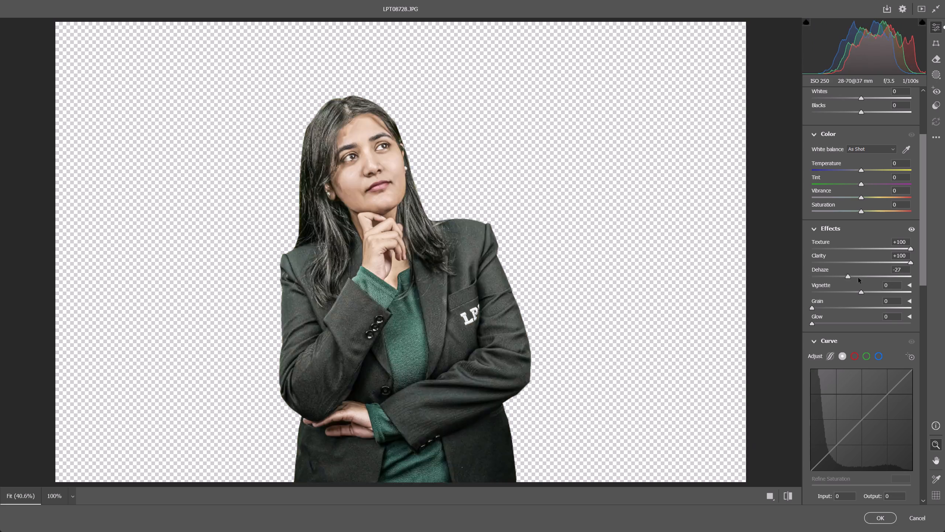
drag(858, 278, 873, 280)
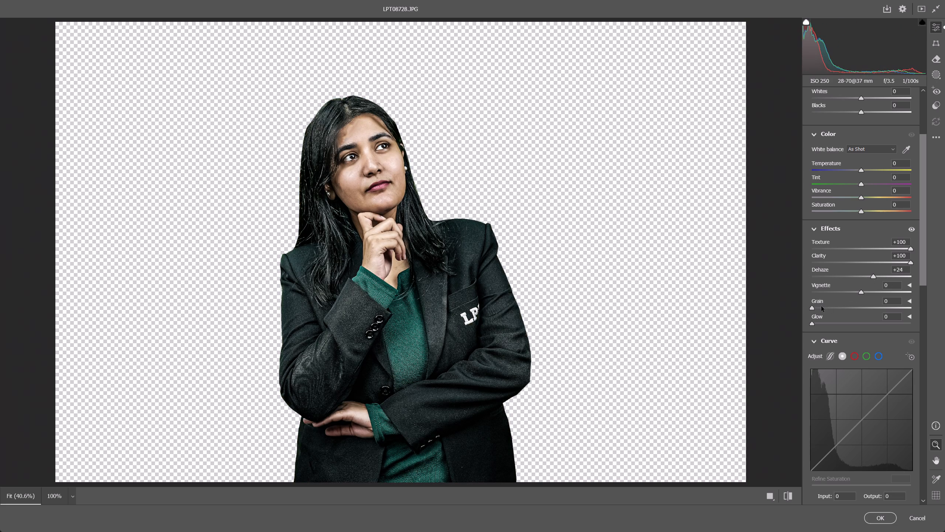
click(821, 306)
drag(835, 320, 873, 326)
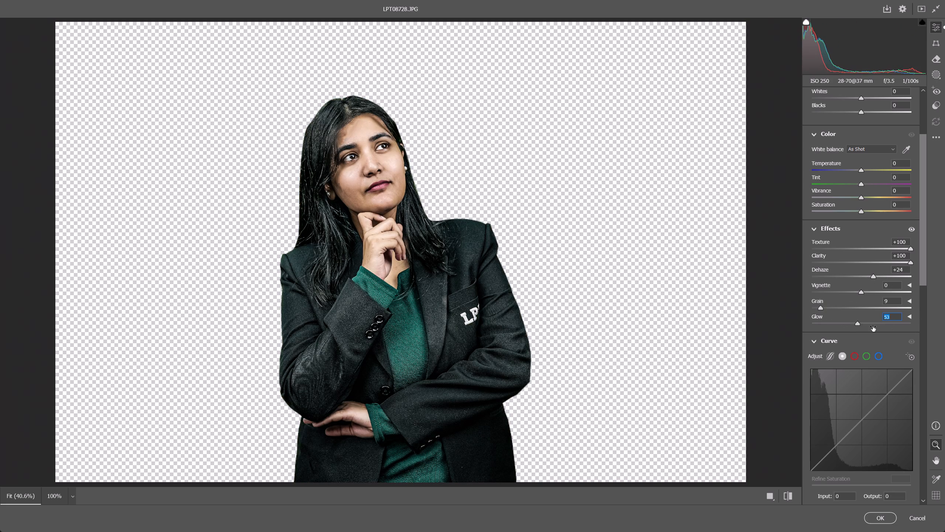
drag(873, 326, 859, 329)
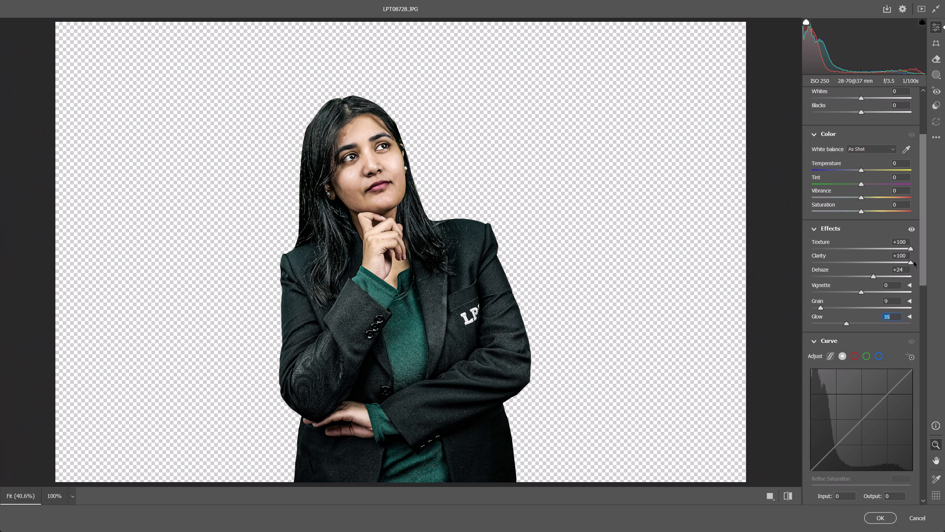
double_click(913, 262)
double_click(912, 247)
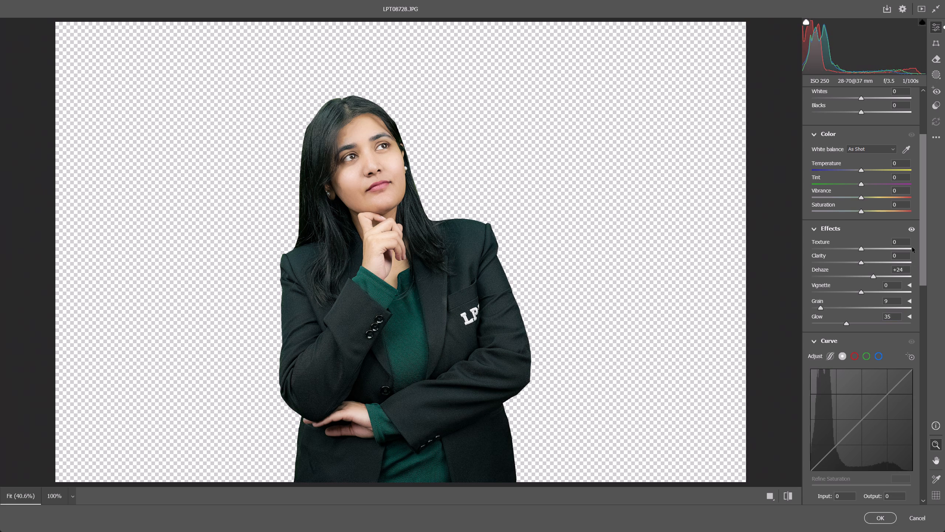
drag(415, 122, 550, 216)
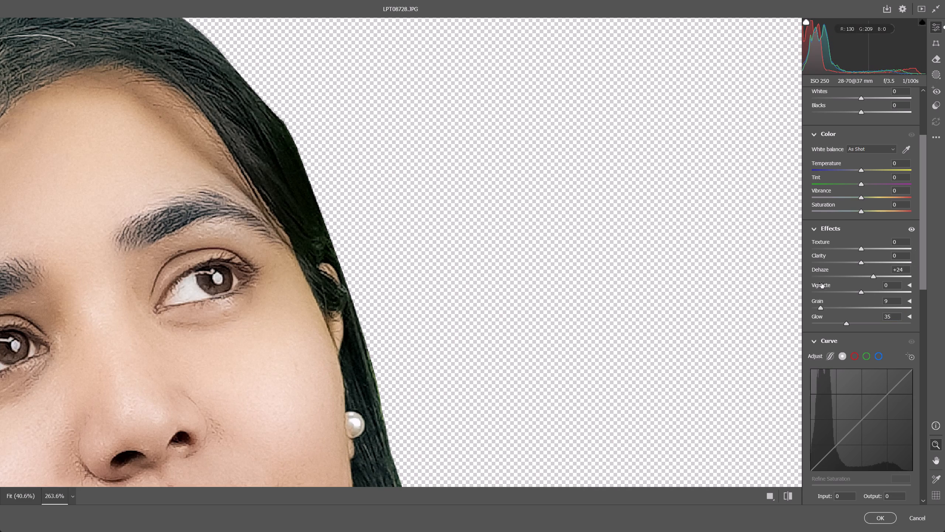
drag(839, 323, 827, 323)
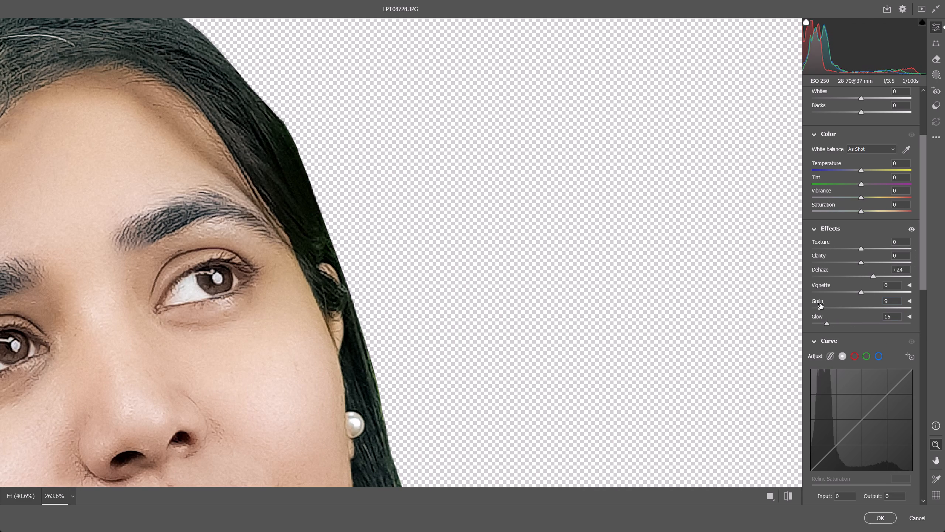
drag(820, 304, 783, 307)
key(Return)
drag(891, 518, 885, 519)
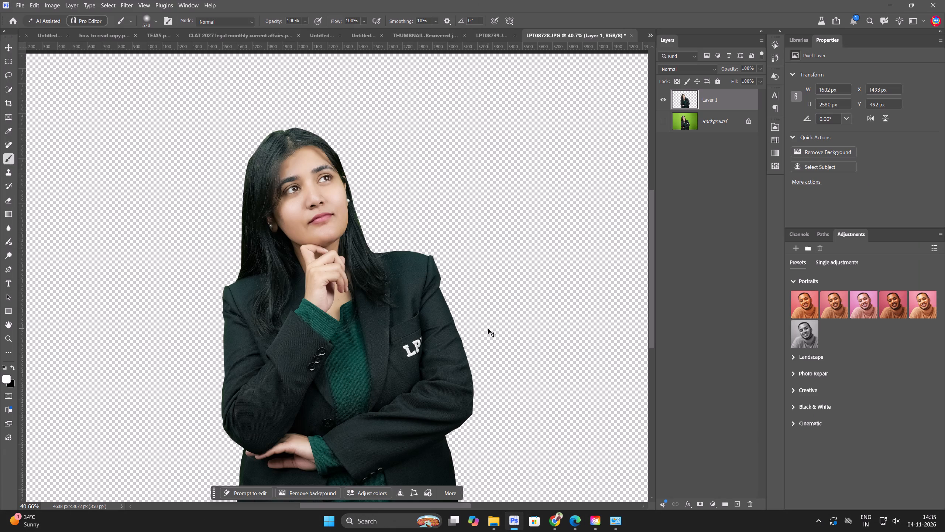
Copy the graded cut-out of the woman and paste it into the 1080 x 1920 px CLAT reel document.
key(ctrl+c)
click(5, 48)
key(ctrl+c)
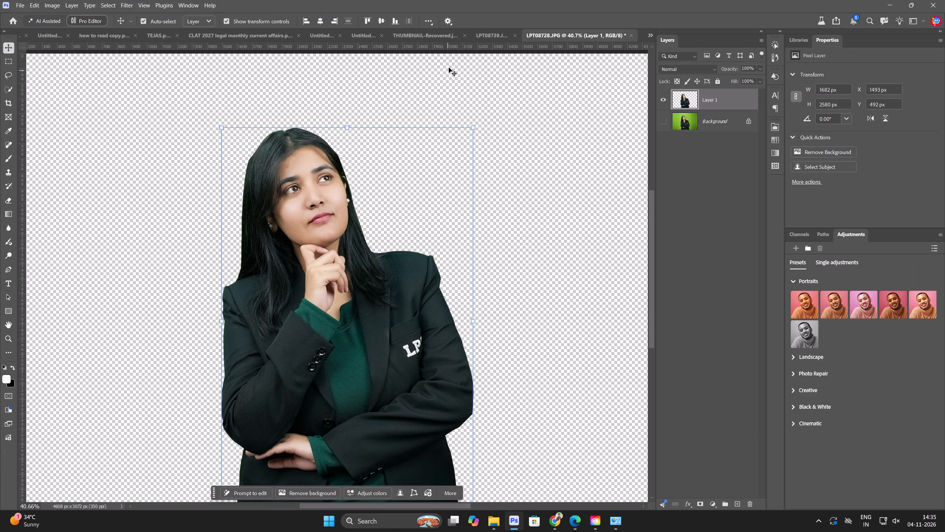
click(358, 37)
key(ctrl+v)
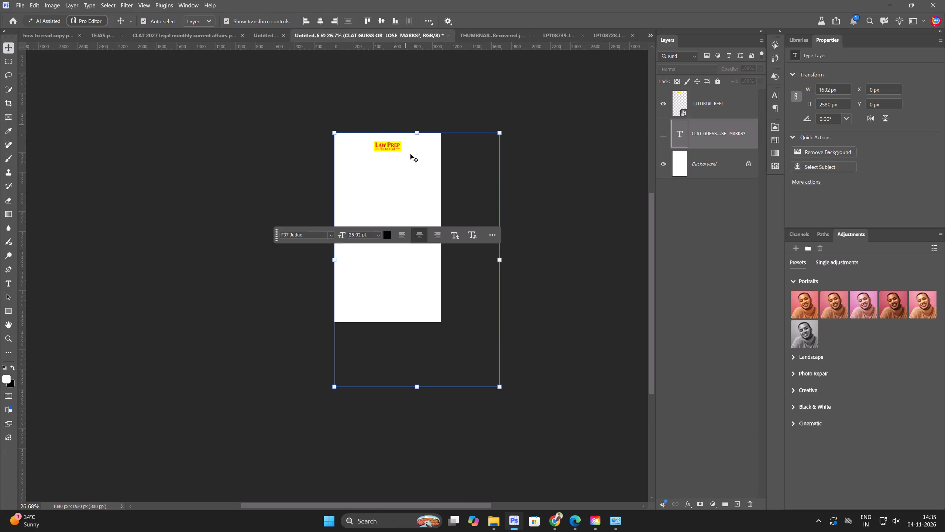
Scale the pasted woman to about 67% and place her over the canvas's lower part, at about X 52, Y 772 px.
drag(500, 262, 427, 265)
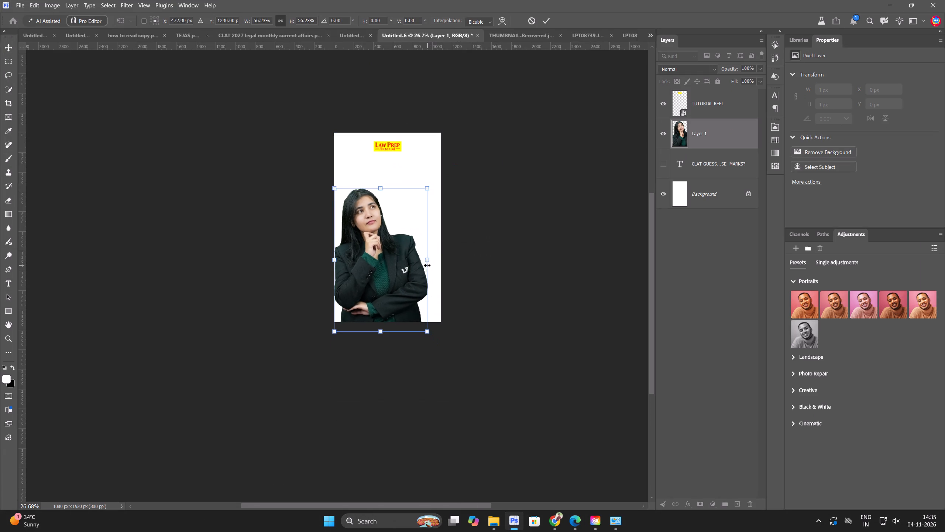
drag(404, 264, 415, 286)
drag(442, 281, 475, 286)
drag(425, 279, 413, 291)
drag(461, 293, 445, 294)
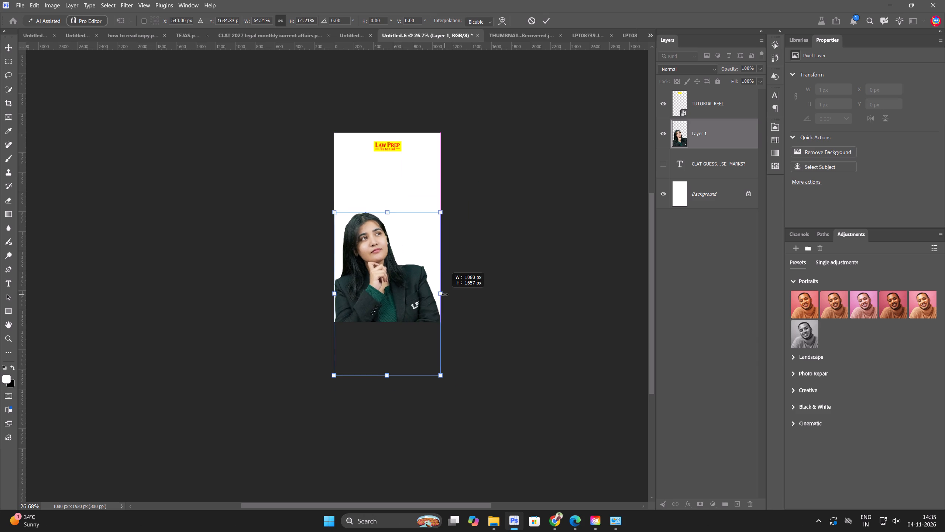
drag(445, 294, 446, 295)
drag(430, 294, 435, 294)
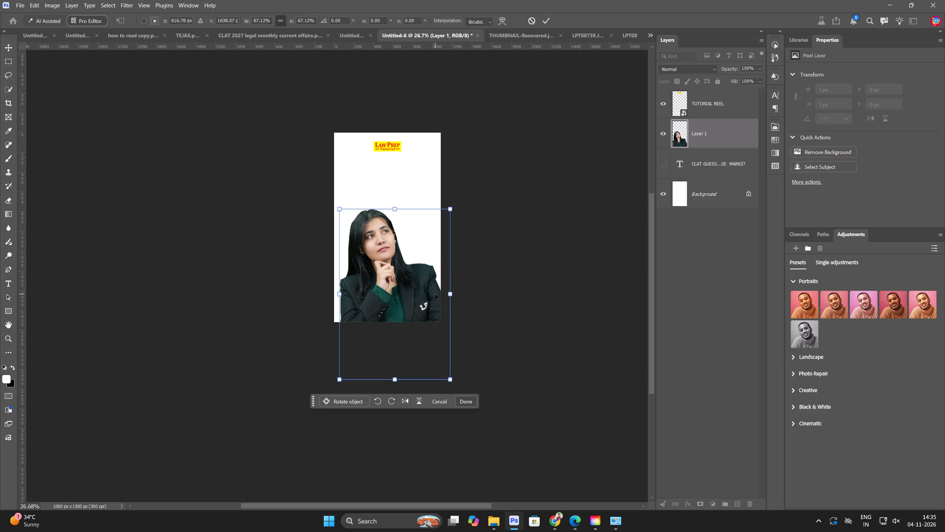
key(Return)
Shift the placed cut-out's Camera Raw tint to +22.
key(ctrl+0)
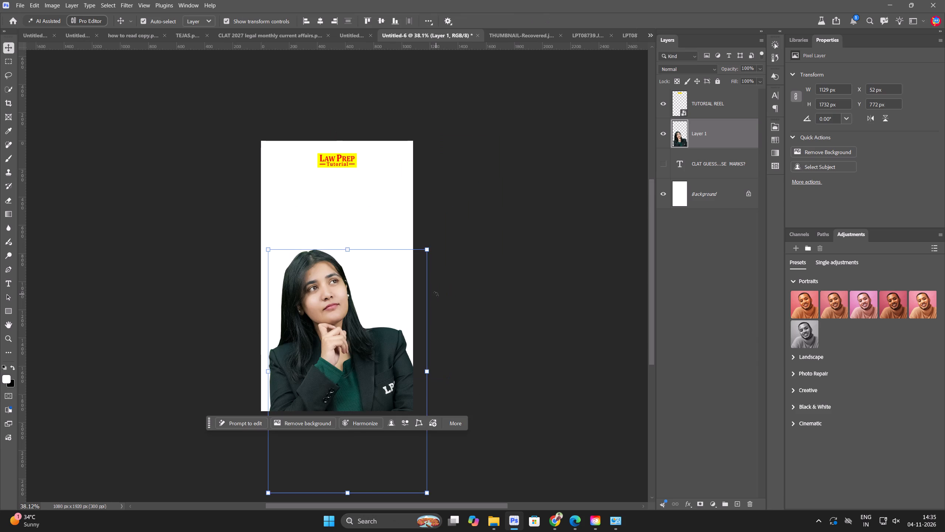
key(ctrl+shift+a)
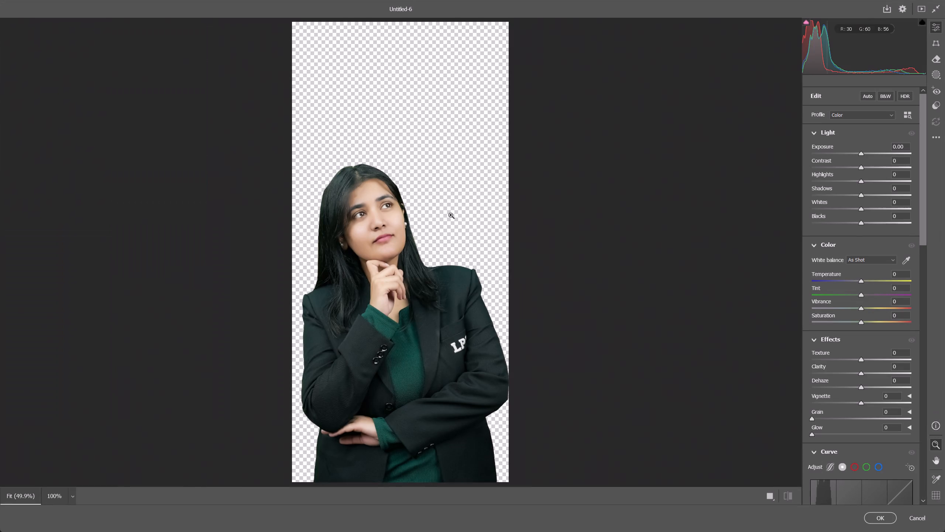
drag(401, 198, 496, 287)
drag(868, 295, 872, 296)
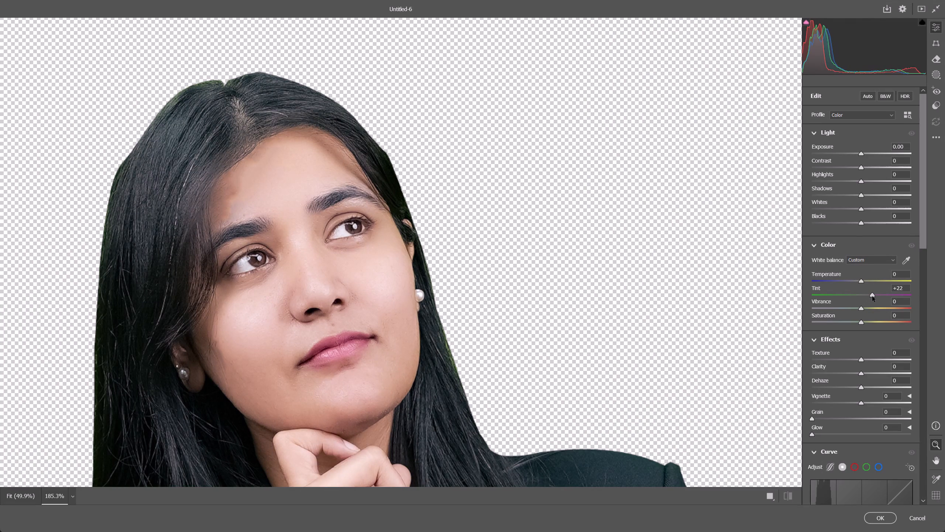
drag(872, 296, 872, 296)
key(Return)
Hide the woman's cut-out layer in the reel document.
scroll(515, 398, up, 2)
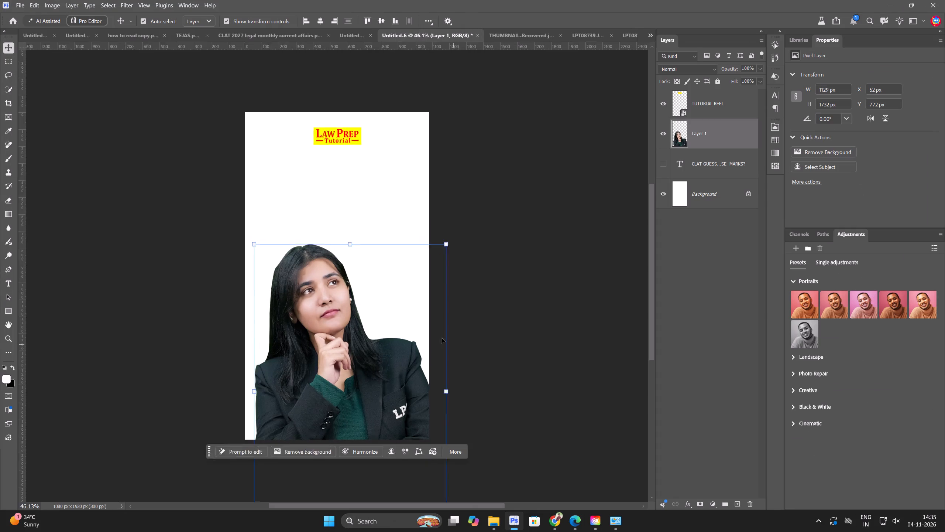
scroll(441, 338, up, 12)
scroll(323, 267, up, 2)
scroll(293, 130, down, 12)
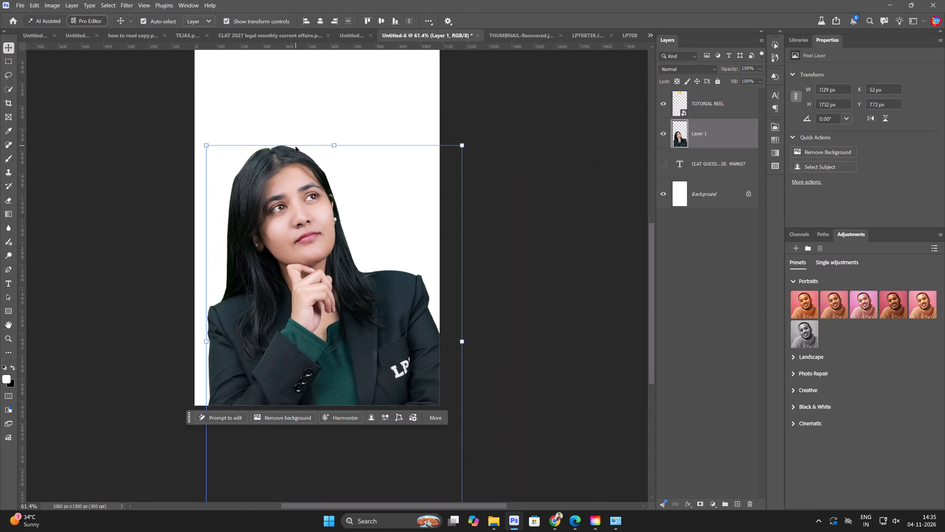
scroll(296, 147, down, 5)
click(202, 228)
click(660, 136)
click(586, 197)
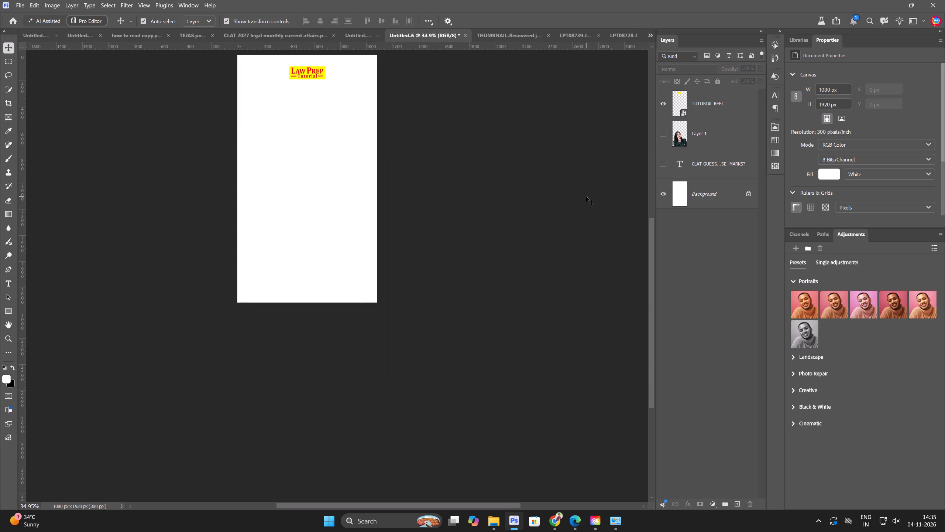
Add a solid black (000000) fill layer and move it below the headline text, directly above the Background.
key(ctrl+0)
key(ctrl+0)
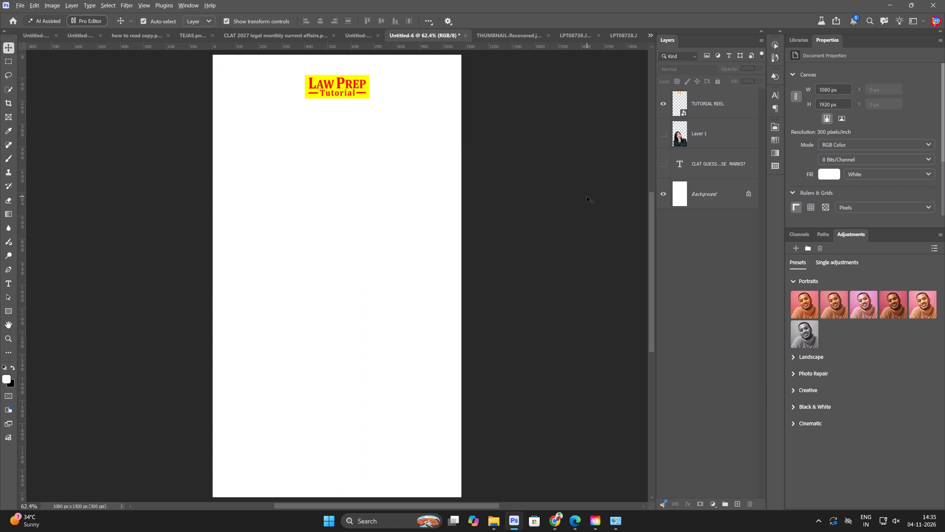
key(alt+l)
key(alt+w)
key(alt+s)
key(Return)
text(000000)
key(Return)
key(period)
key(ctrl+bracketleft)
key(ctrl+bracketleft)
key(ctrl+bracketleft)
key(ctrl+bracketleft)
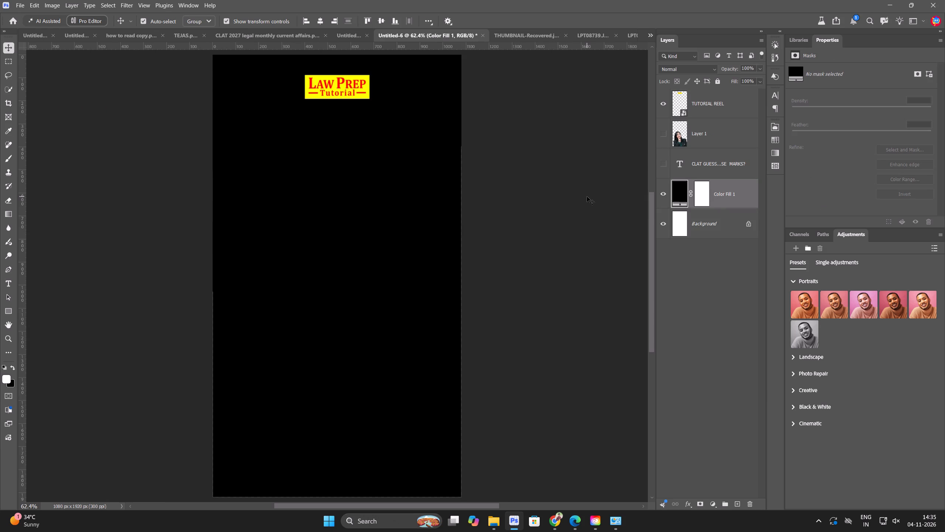
Show the CLAT headline text layer and change its text colour to white (ffffff).
click(665, 168)
click(704, 170)
click(872, 140)
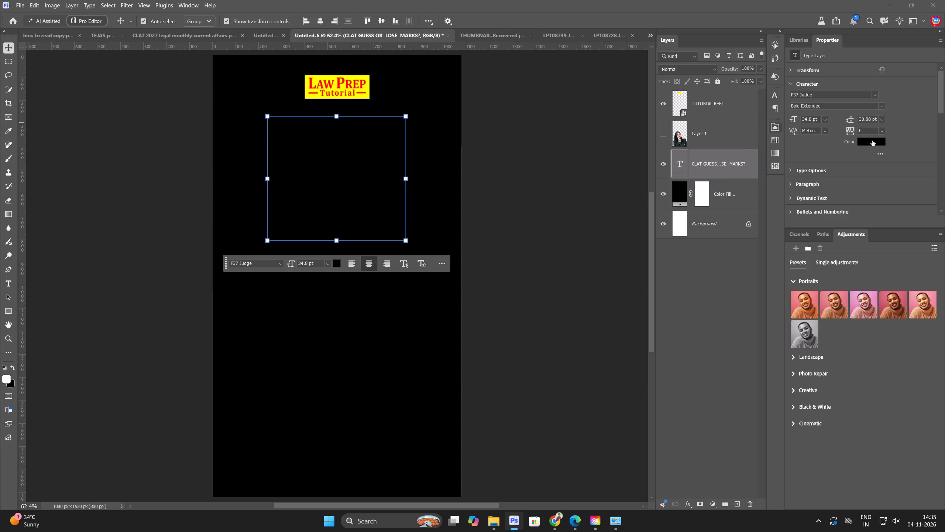
text(ffffff)
key(Return)
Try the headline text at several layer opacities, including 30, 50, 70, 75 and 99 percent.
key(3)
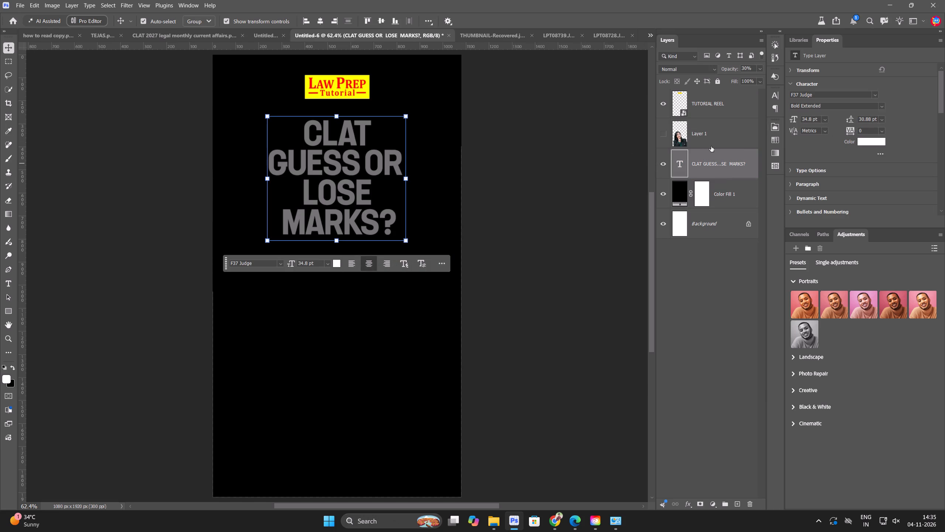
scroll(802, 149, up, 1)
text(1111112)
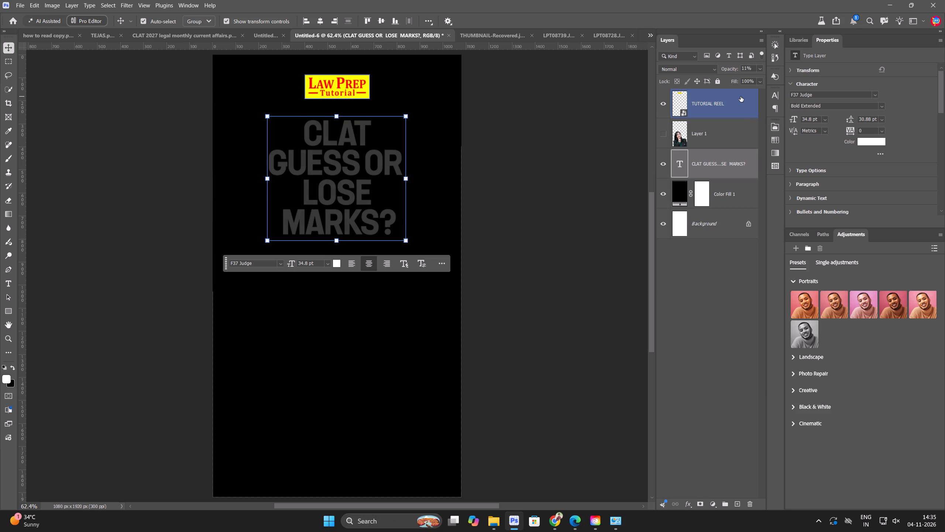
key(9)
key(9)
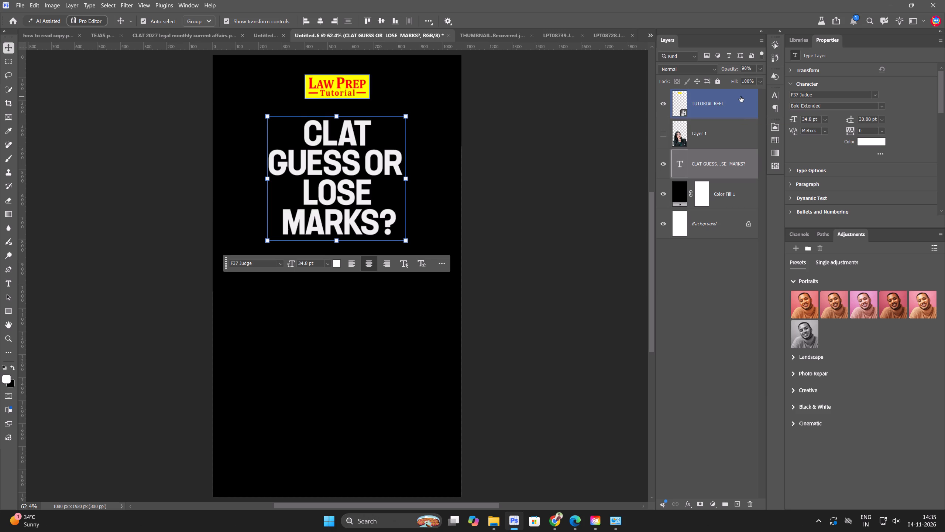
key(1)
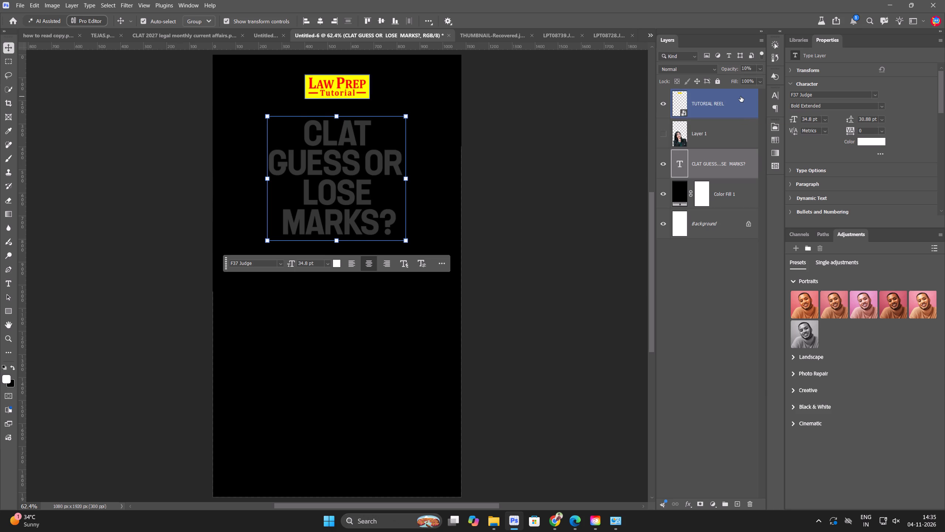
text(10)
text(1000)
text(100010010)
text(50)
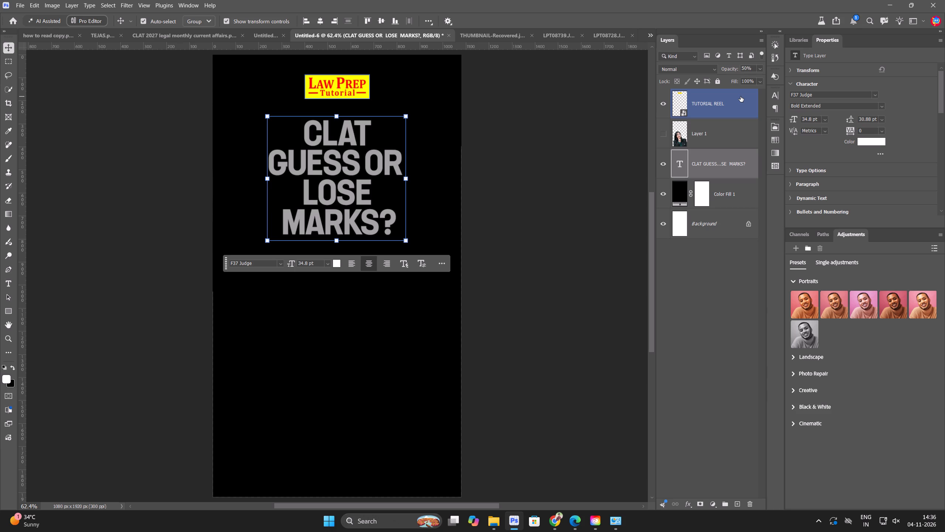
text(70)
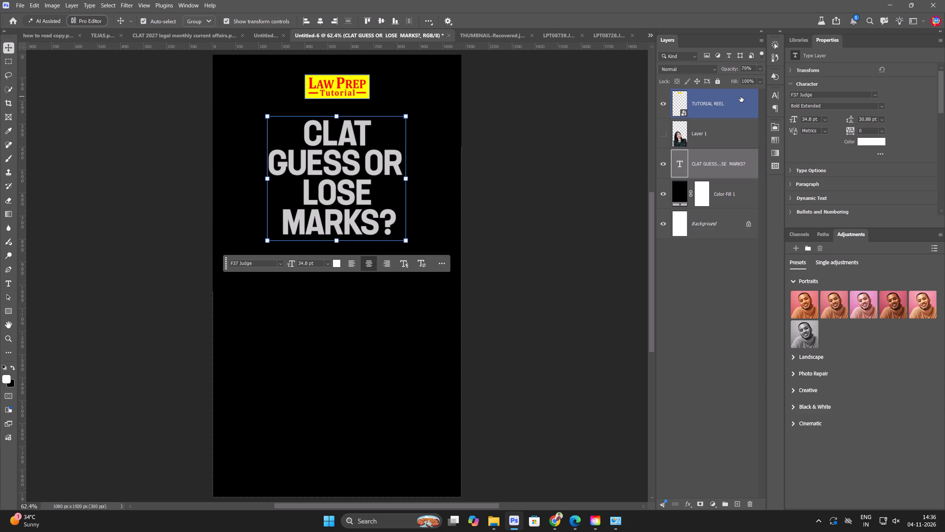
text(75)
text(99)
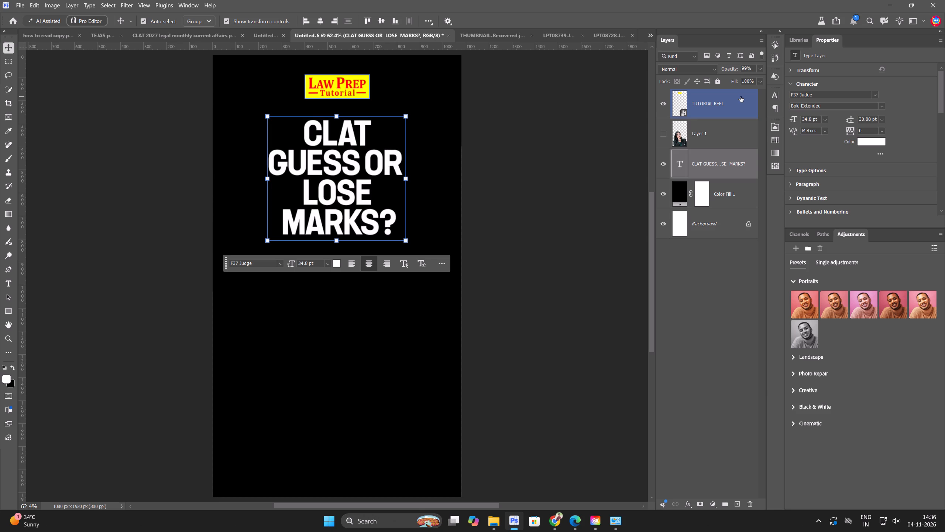
Set the headline text layer's opacity to 100%.
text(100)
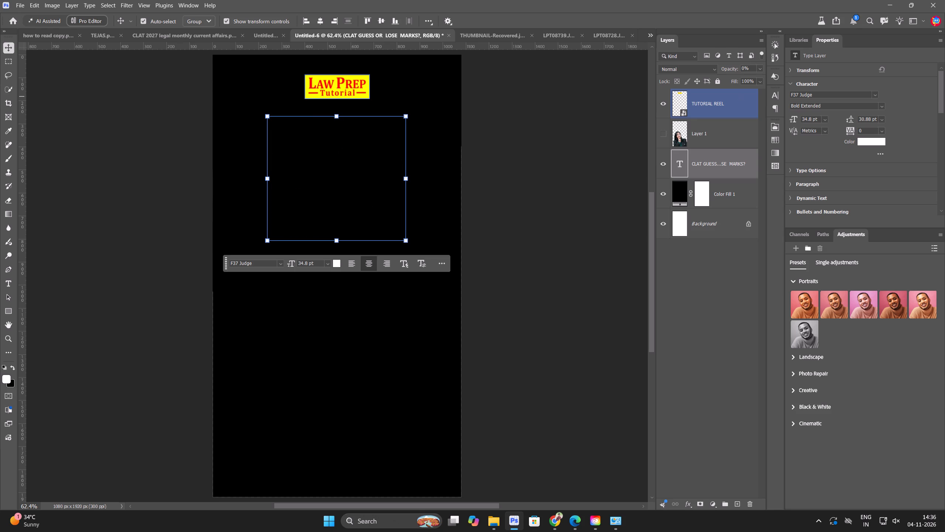
double_click(742, 70)
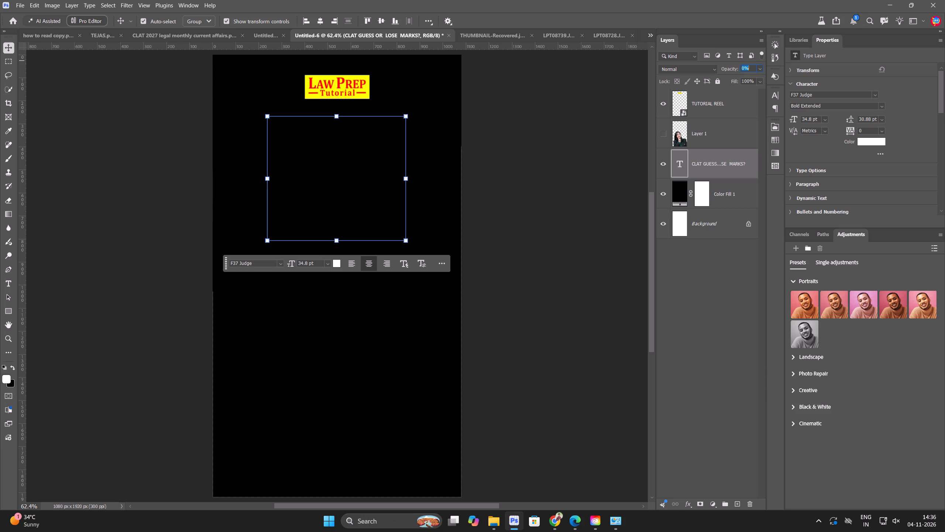
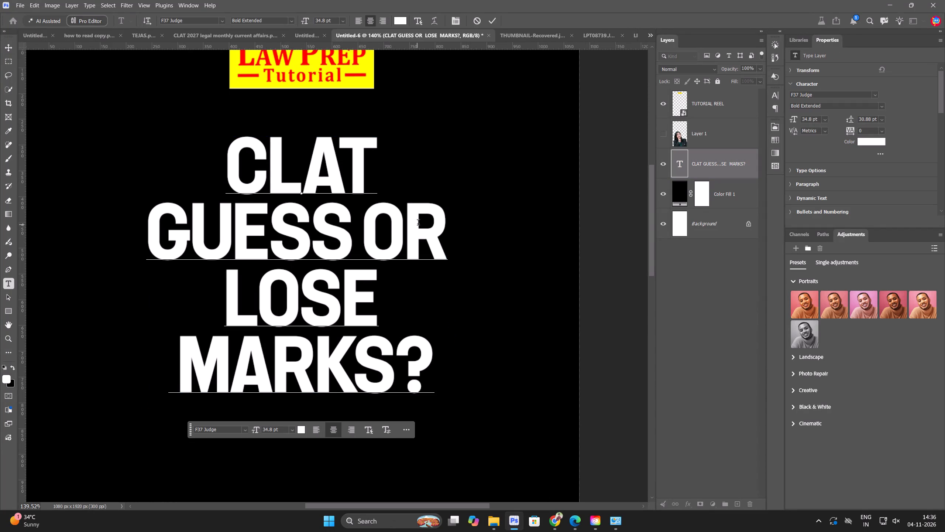
Cut the words GUESS OR LOSE MARKS? out of the headline text layer, leaving only CLAT.
click(430, 219)
drag(157, 222, 471, 386)
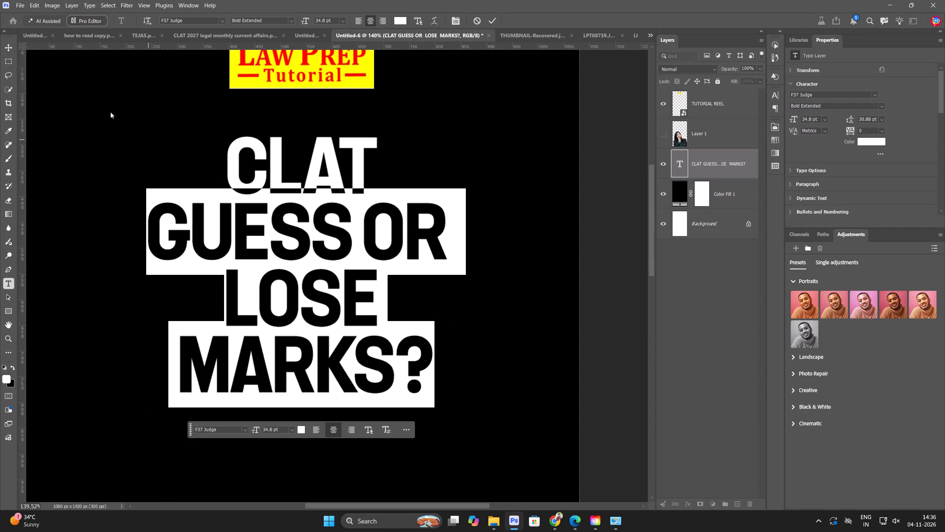
key(ctrl+x)
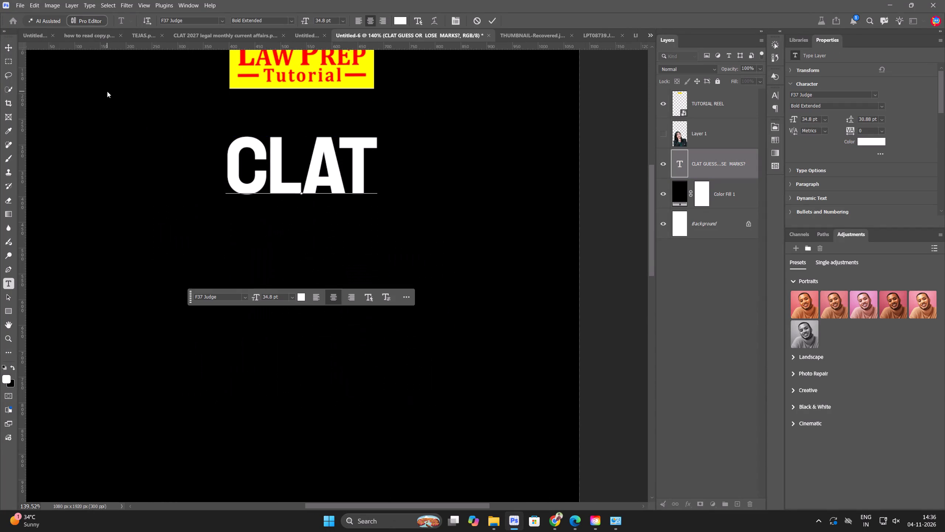
key(ctrl+a)
click(11, 45)
click(78, 128)
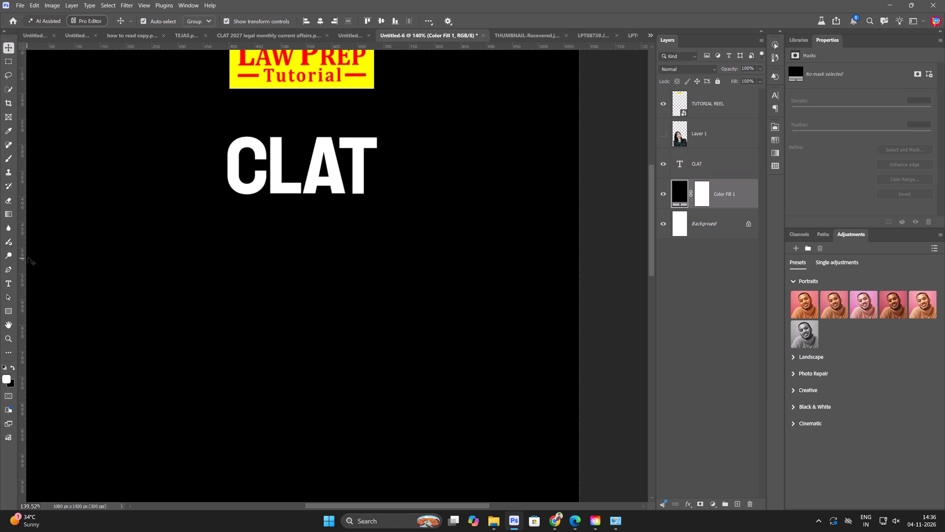
Draw a red-filled rectangle about 340 x 148 px behind the CLAT text, on a layer directly above the black fill.
key(u)
drag(212, 127, 385, 203)
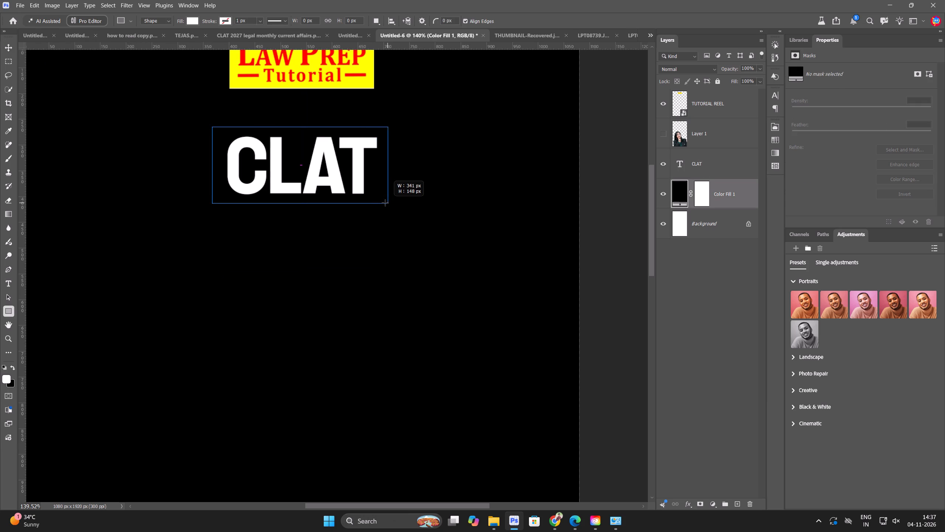
drag(385, 203, 387, 203)
click(188, 19)
click(158, 72)
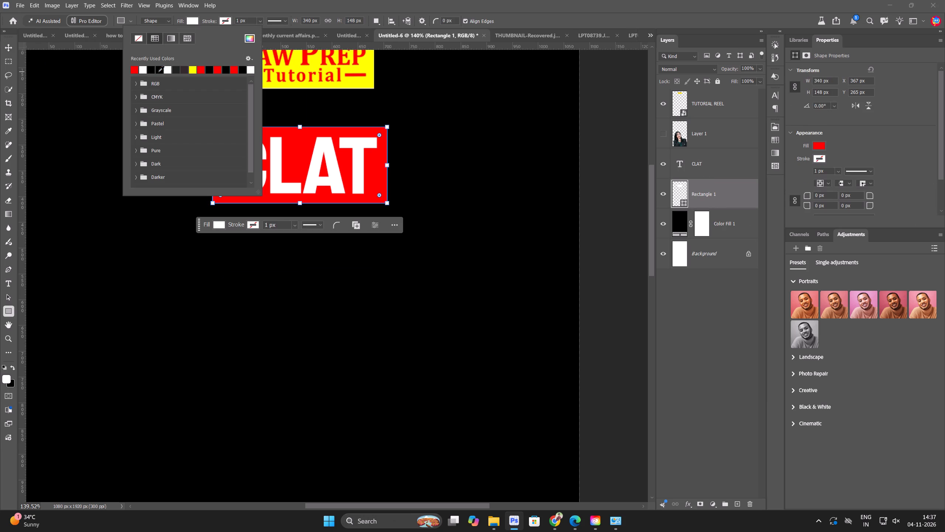
click(7, 45)
click(128, 116)
Duplicate the CLAT text, replace the copy's wording with the cut GUESS OR LOSE MARKS? text, and place it directly beneath the red box.
alt+drag(315, 173, 323, 290)
double_click(323, 290)
key(ctrl+v)
key(ctrl+a)
click(334, 285)
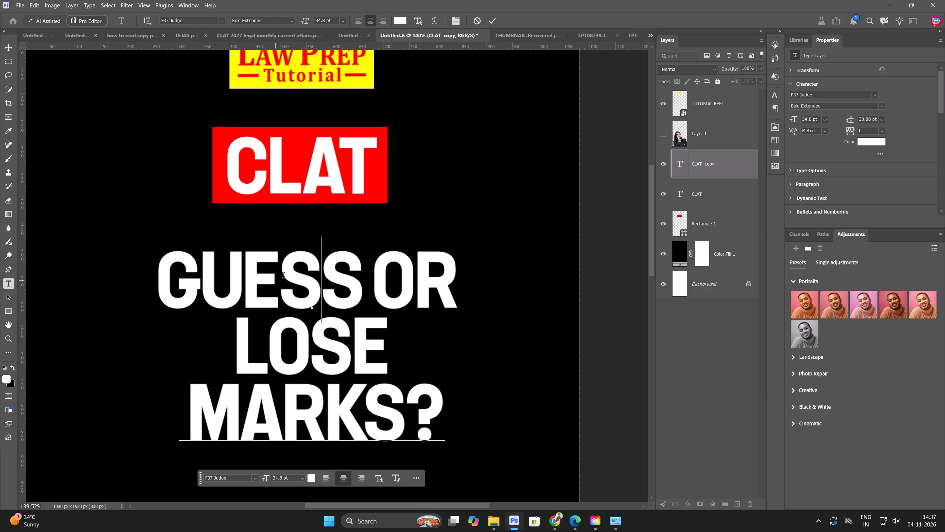
key(ctrl+a)
click(278, 352)
drag(210, 344, 534, 351)
key(ctrl+a)
click(314, 397)
click(3, 47)
click(11, 44)
drag(331, 266, 317, 229)
Select the red rectangle and both headline texts, centre-align them horizontally, and enlarge them together to a text size of about 40 pt.
scroll(378, 223, down, 13)
click(492, 182)
drag(499, 177, 209, 307)
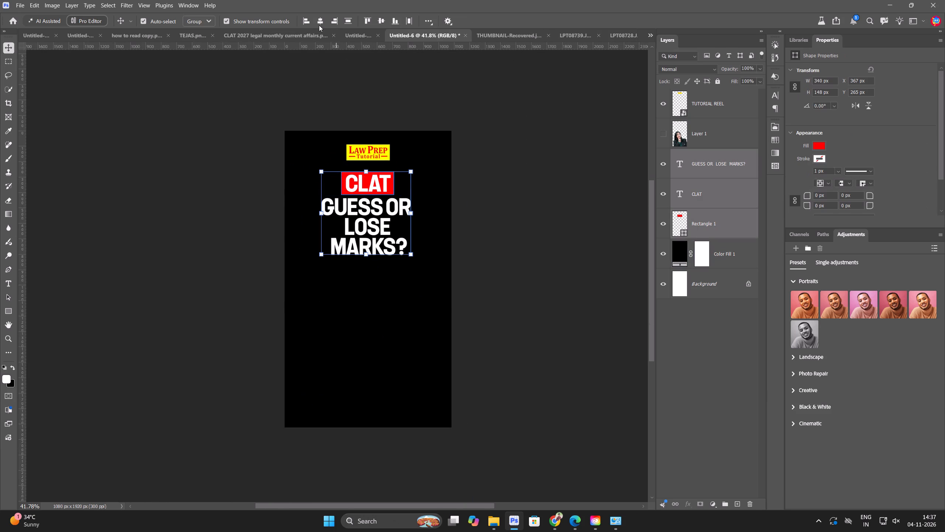
double_click(318, 24)
drag(364, 255, 364, 268)
key(Return)
click(203, 248)
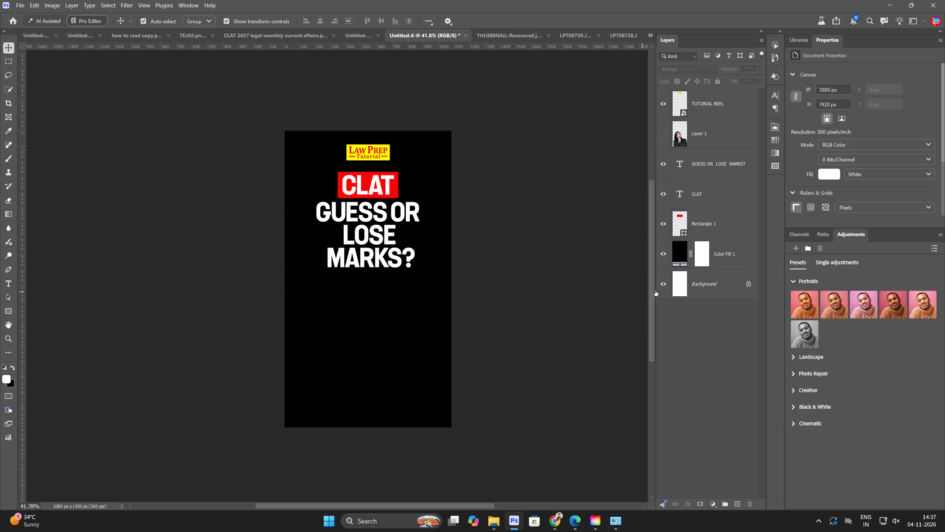
Show the woman's cut-out layer, try it lower beneath the headline, and delete the layer.
click(667, 133)
drag(389, 385, 399, 408)
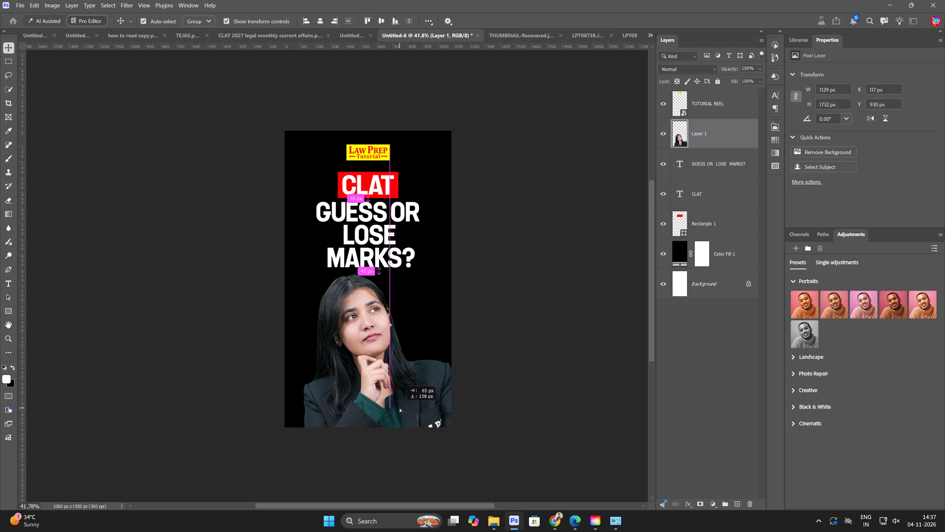
drag(399, 408, 393, 411)
key(Delete)
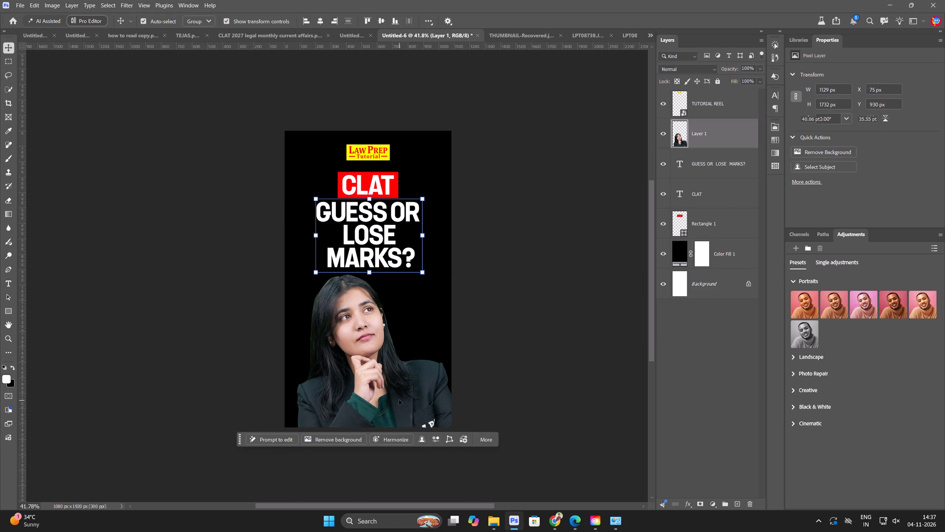
Examine the green-screen photo folder and the Downloads folder for a replacement image of the woman.
key(ctrl+o)
scroll(401, 273, down, 20)
scroll(401, 273, down, 5)
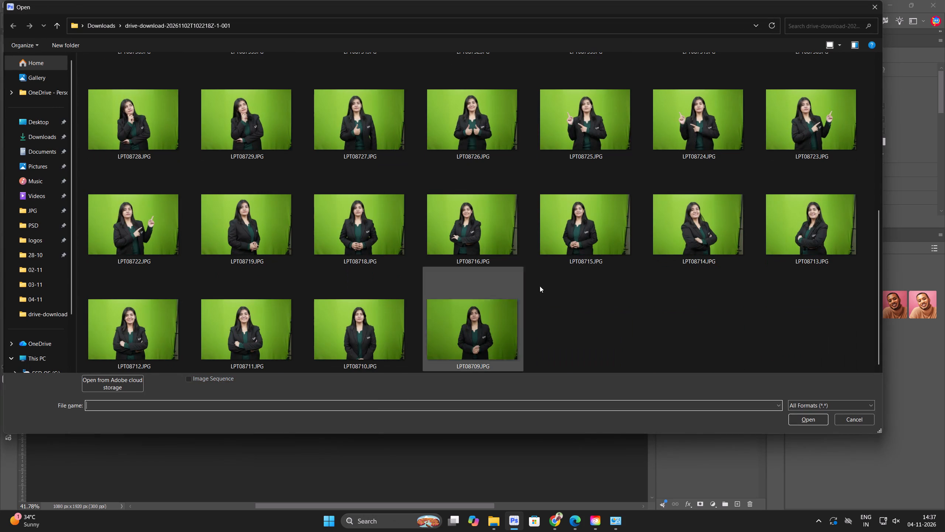
scroll(681, 261, up, 7)
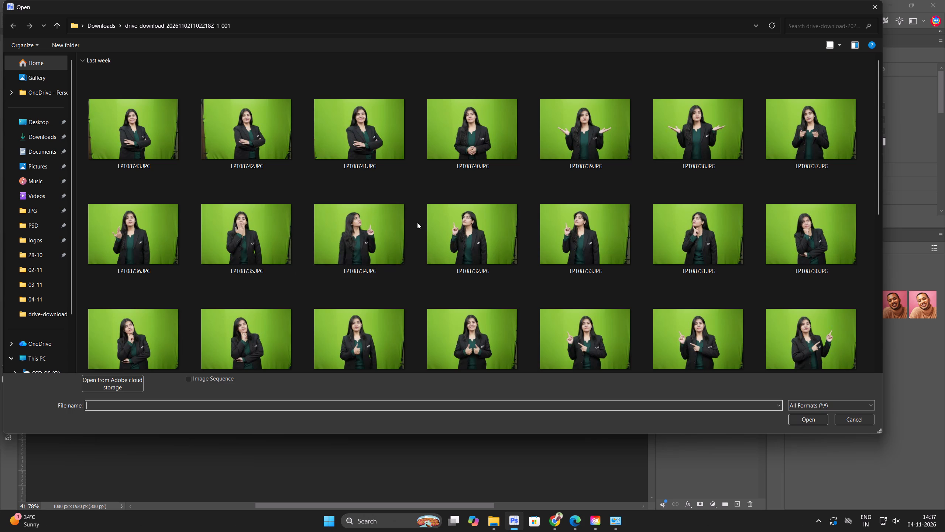
scroll(502, 217, down, 6)
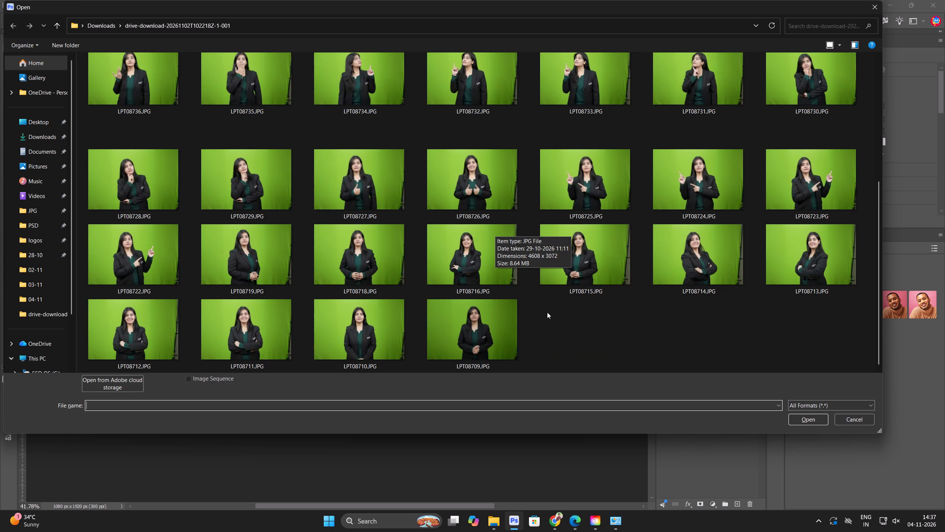
scroll(532, 287, down, 2)
scroll(411, 250, up, 8)
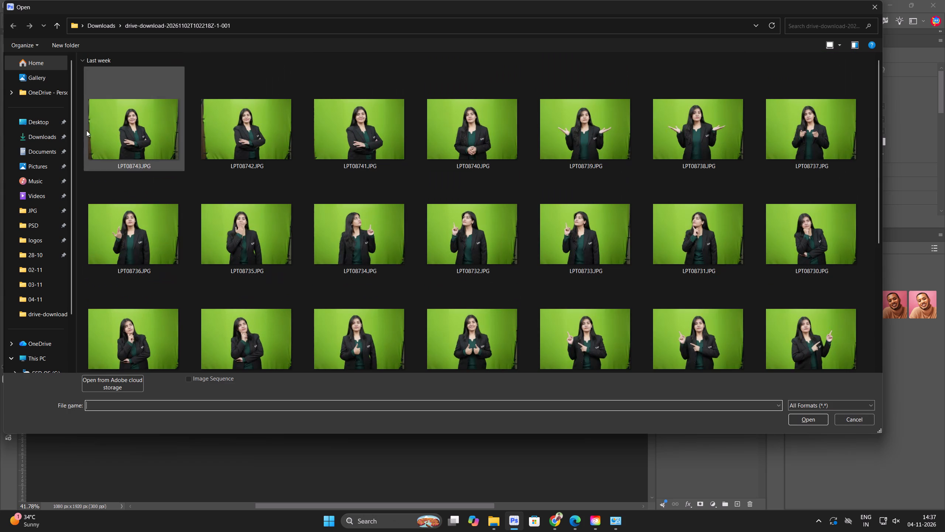
click(39, 138)
scroll(693, 205, down, 12)
scroll(567, 247, down, 2)
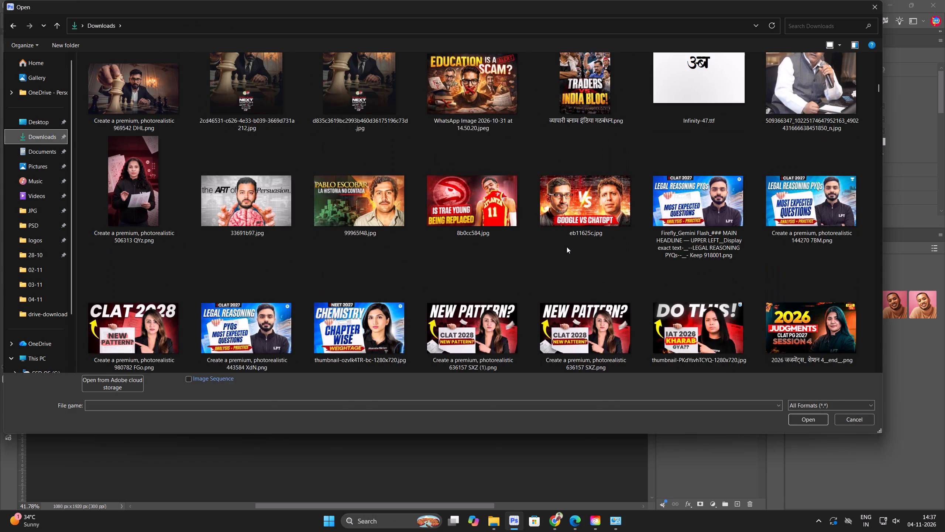
scroll(567, 247, down, 8)
scroll(564, 256, up, 3)
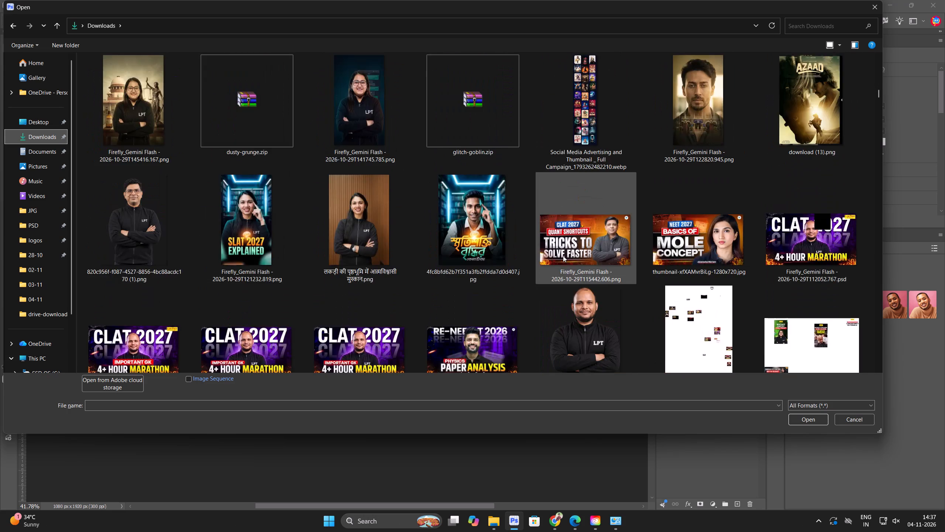
scroll(563, 256, up, 4)
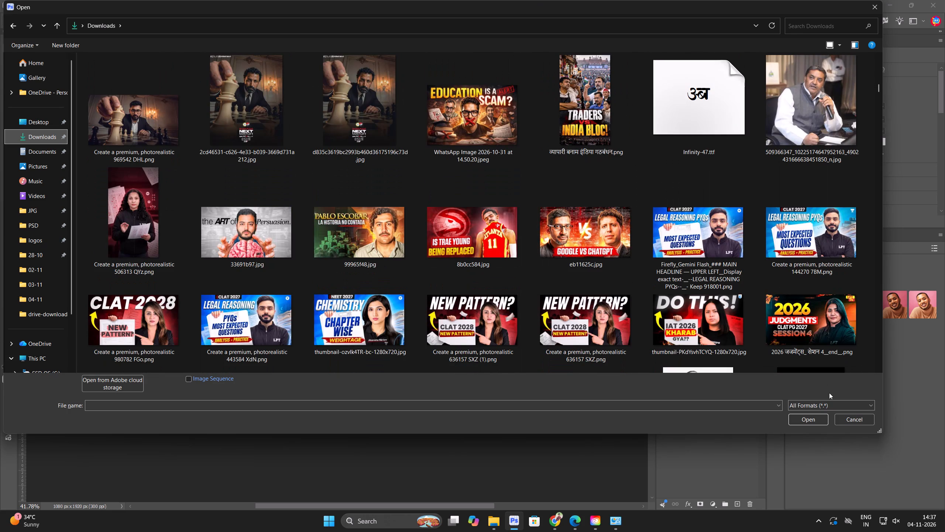
Open LAW OF CRIMES.psd from the PSD folder.
click(44, 227)
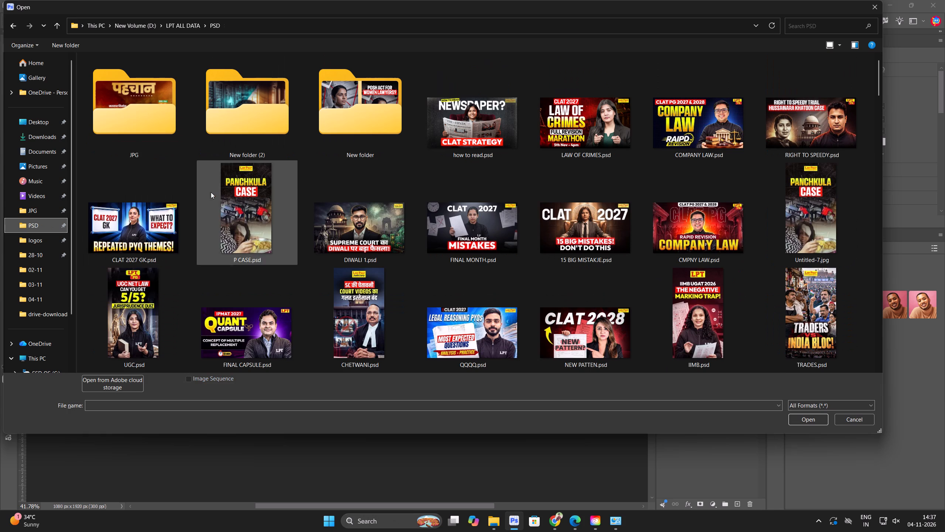
click(591, 144)
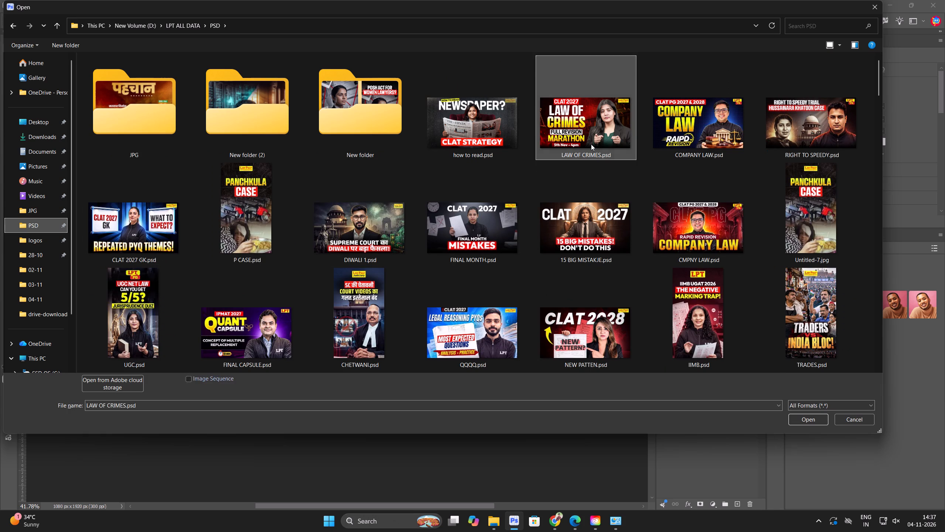
drag(591, 144, 580, 146)
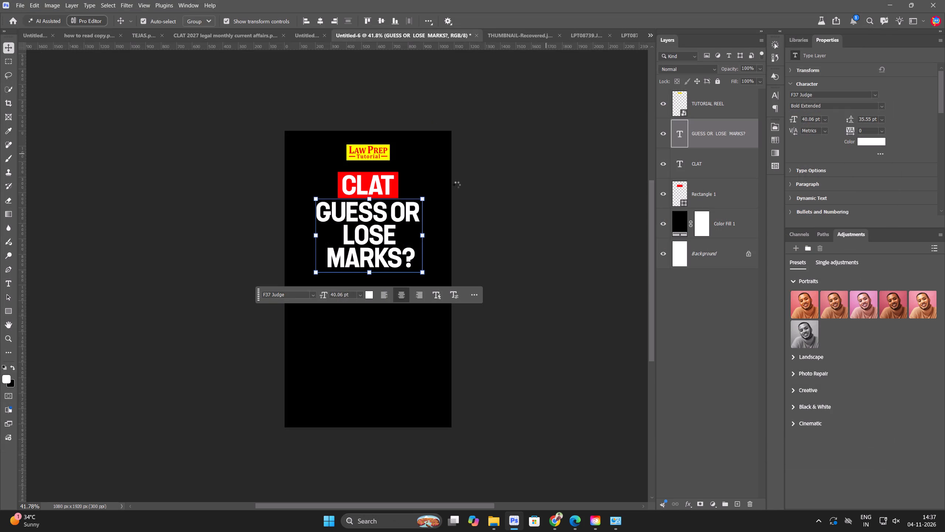
click(497, 203)
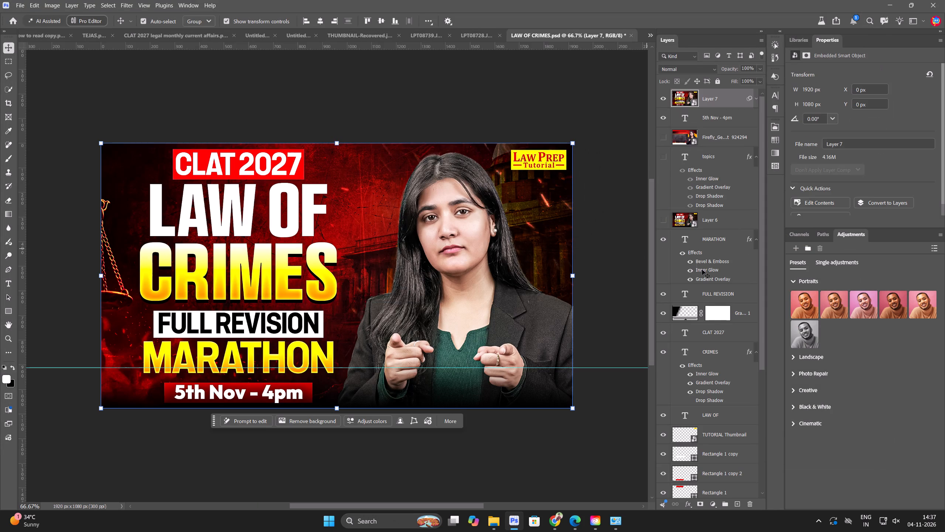
Copy the pointing woman's cut-out (Layer 2) from LAW OF CRIMES.psd into the reel document and place it below the headline.
scroll(706, 286, down, 10)
click(719, 348)
key(ctrl+c)
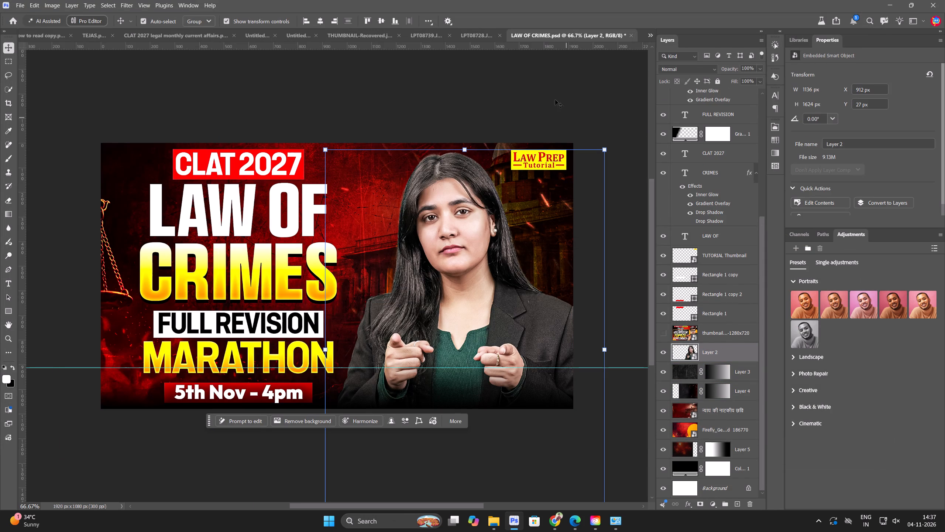
click(300, 34)
key(ctrl+v)
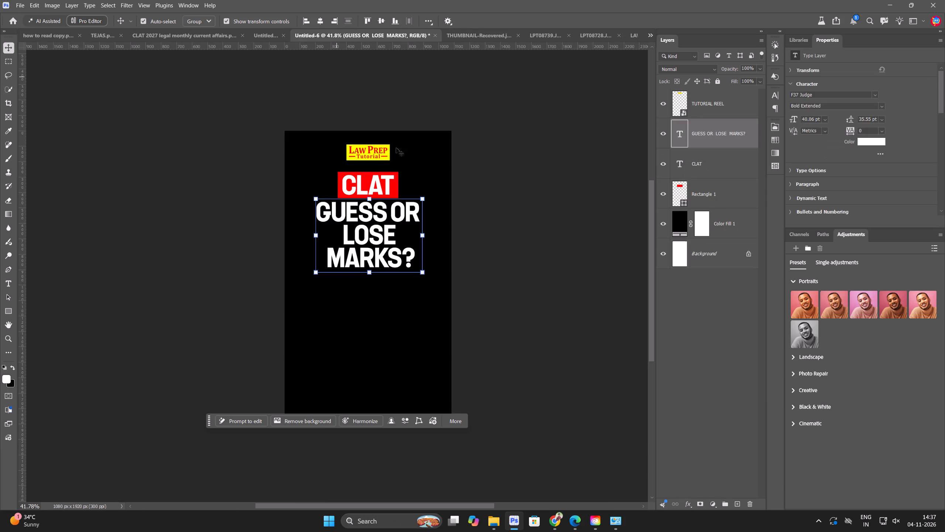
drag(413, 261, 413, 378)
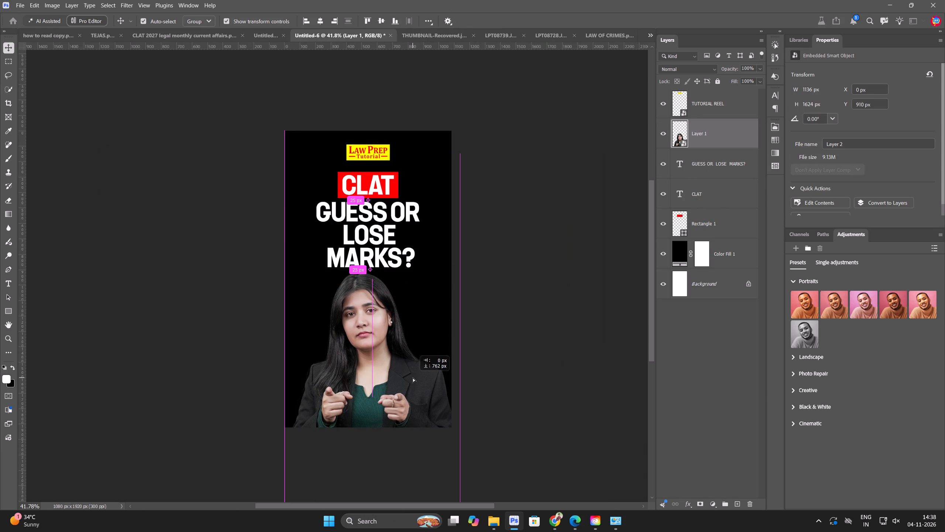
drag(413, 378, 410, 383)
drag(611, 305, 607, 305)
Set the GUESS OR LOSE MARKS? text to Outfit ExtraBold at 36 pt.
scroll(453, 211, up, 4)
click(367, 221)
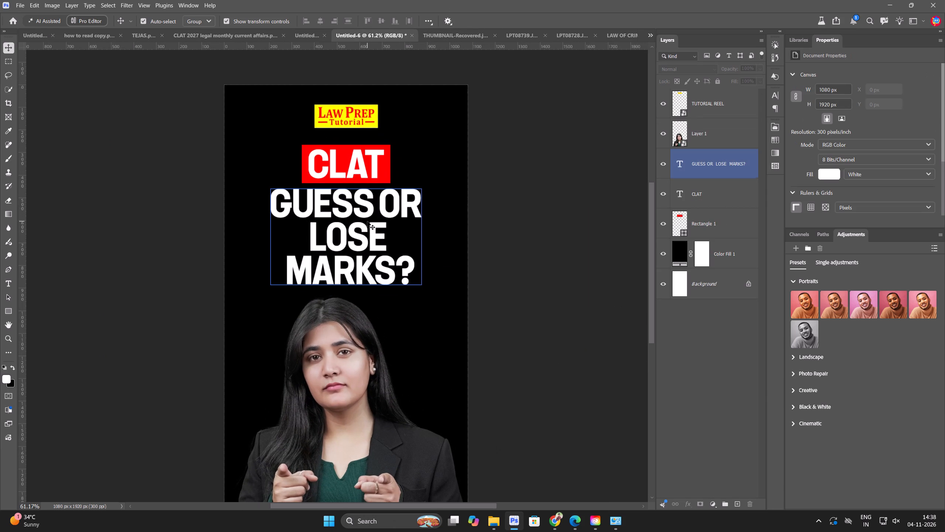
double_click(366, 216)
key(ctrl+a)
click(198, 17)
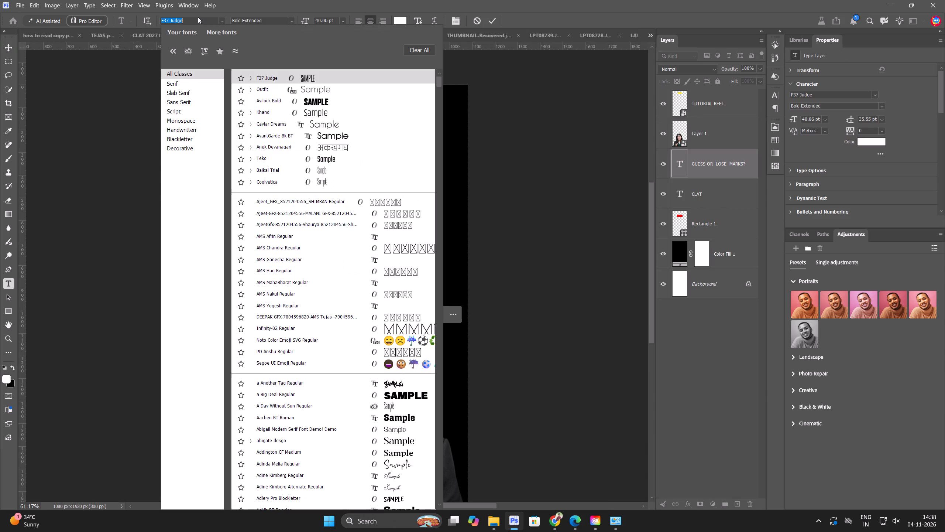
text(out)
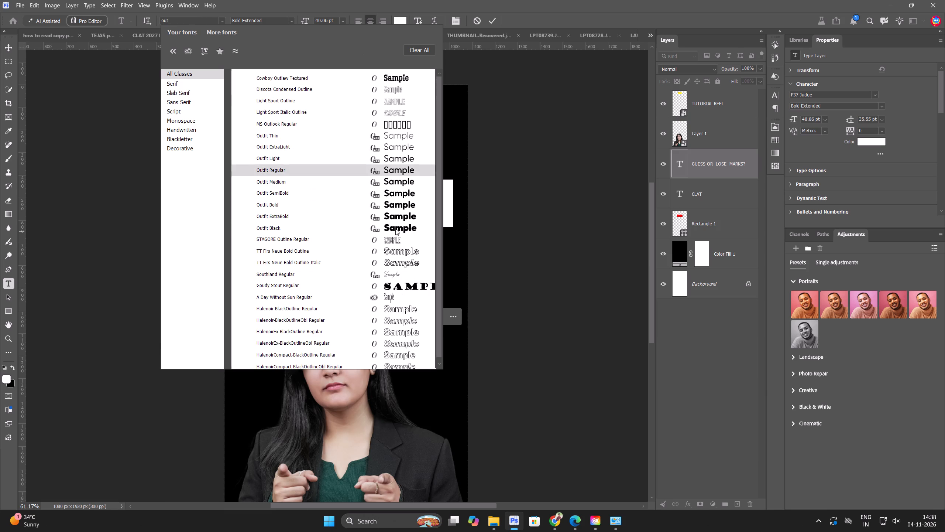
click(398, 220)
click(335, 212)
key(ctrl+a)
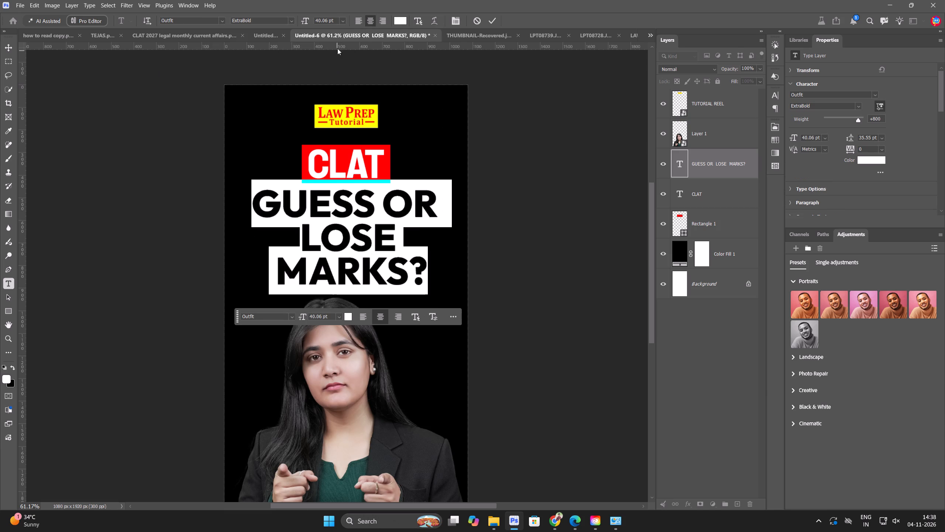
click(303, 20)
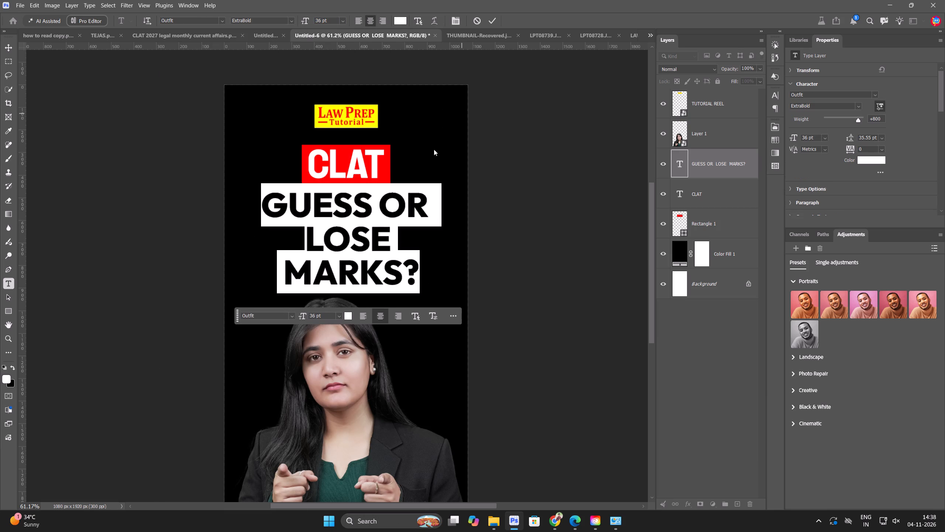
click(6, 48)
Remove the line break before LOSE so the text reads GUESS OR LOSE on one line above MARKS?.
double_click(323, 236)
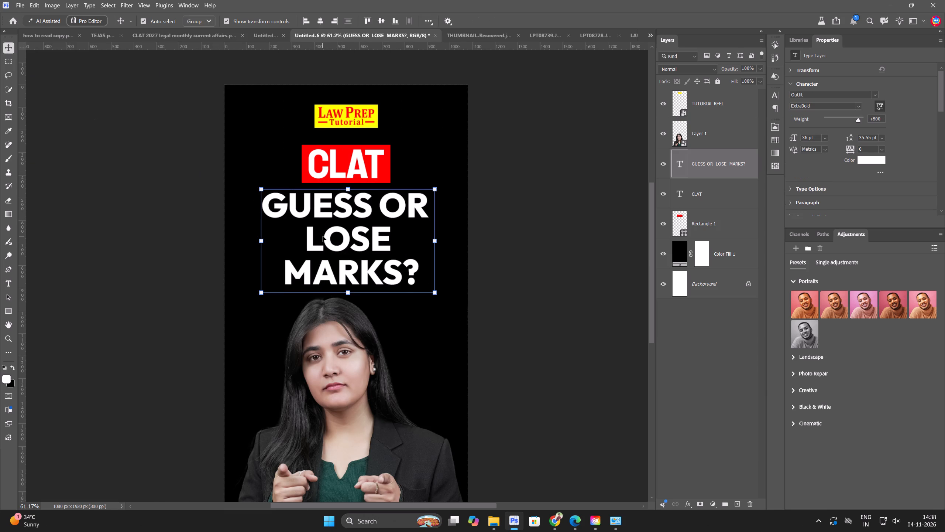
click(307, 240)
key(BackSpace)
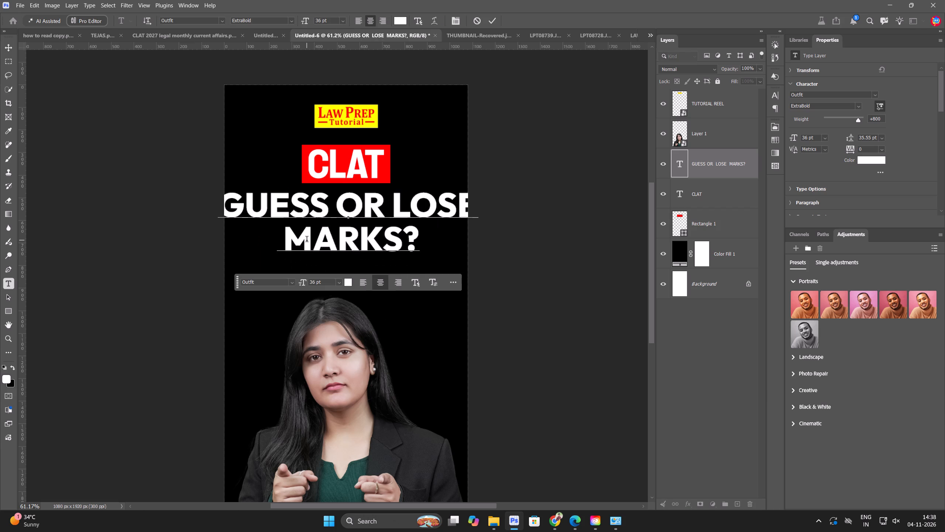
key(ctrl+a)
click(9, 48)
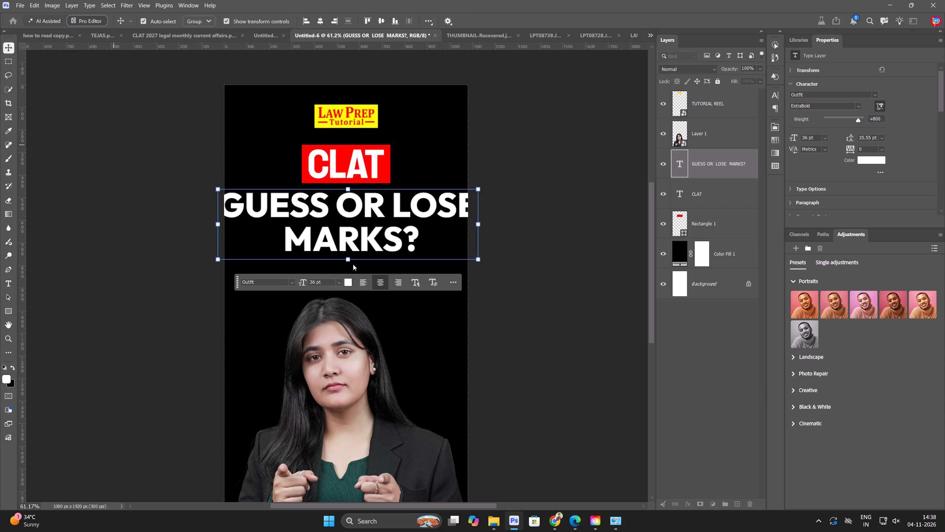
Scale the GUESS OR LOSE MARKS? text down to fit inside the canvas width, centred just beneath the red CLAT box.
drag(350, 260, 351, 243)
drag(365, 222, 361, 220)
click(546, 20)
Move the woman's cut-out slightly upward, leaving a small gap beneath the GUESS OR LOSE MARKS? text.
drag(345, 408, 348, 373)
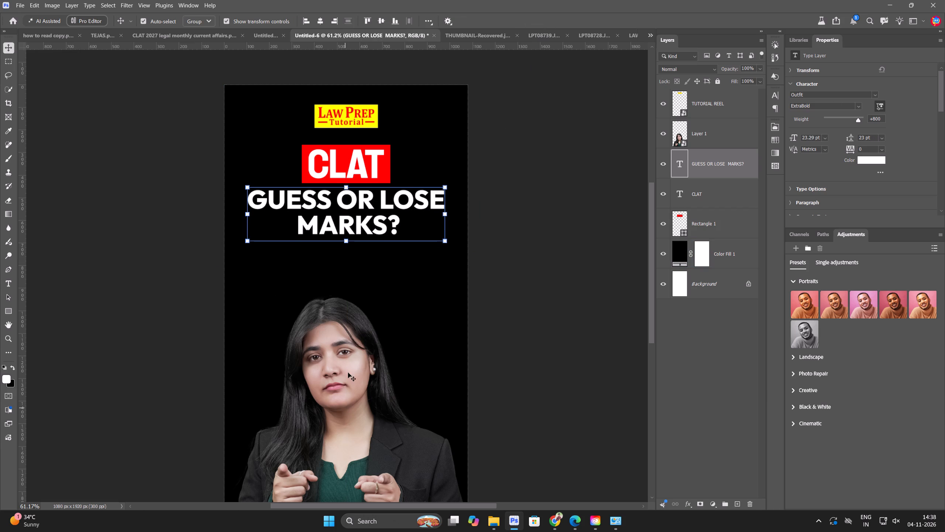
drag(348, 373, 349, 376)
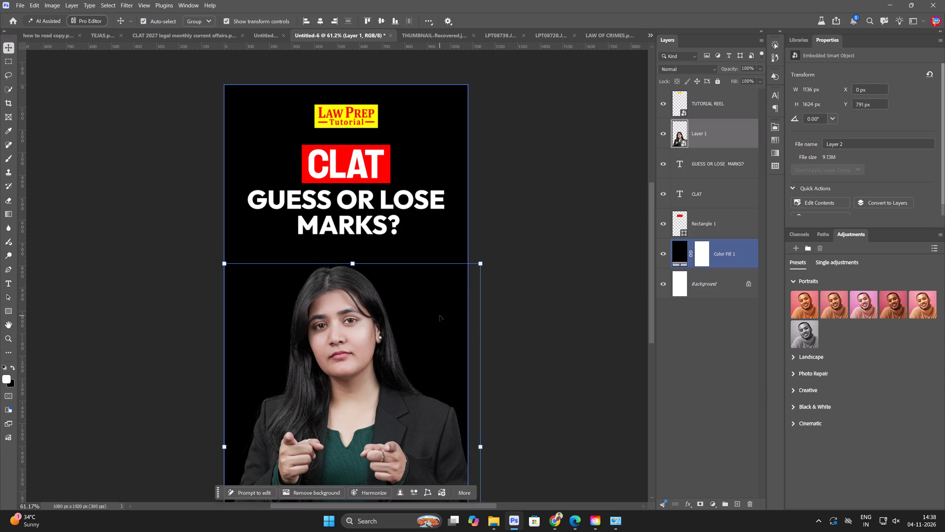
key(ctrl+z)
click(520, 247)
drag(333, 408, 334, 388)
click(526, 227)
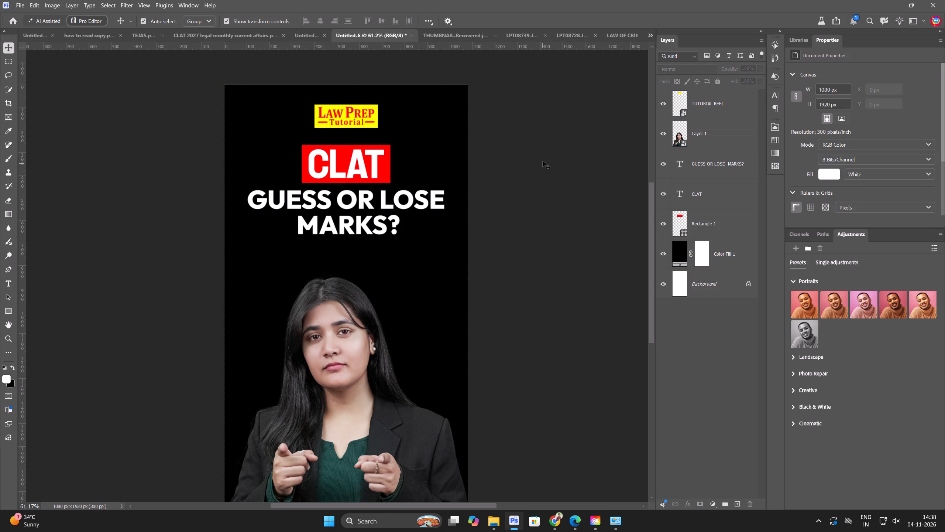
Enlarge the red box, CLAT and GUESS OR LOSE MARKS? text together to about 109% and lower them, centred, to just above the woman's head.
drag(538, 166, 244, 269)
drag(348, 238, 348, 245)
drag(352, 219, 349, 239)
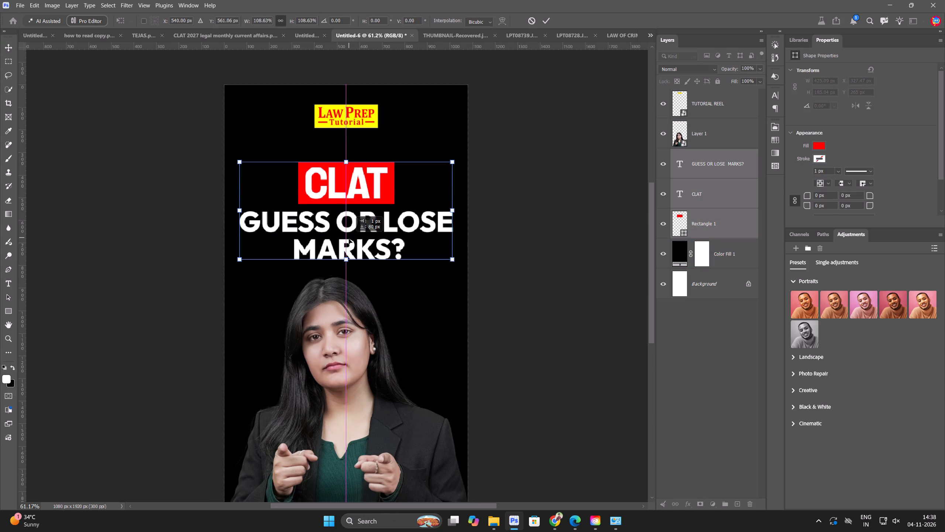
drag(349, 239, 349, 233)
key(Return)
key(ctrl+0)
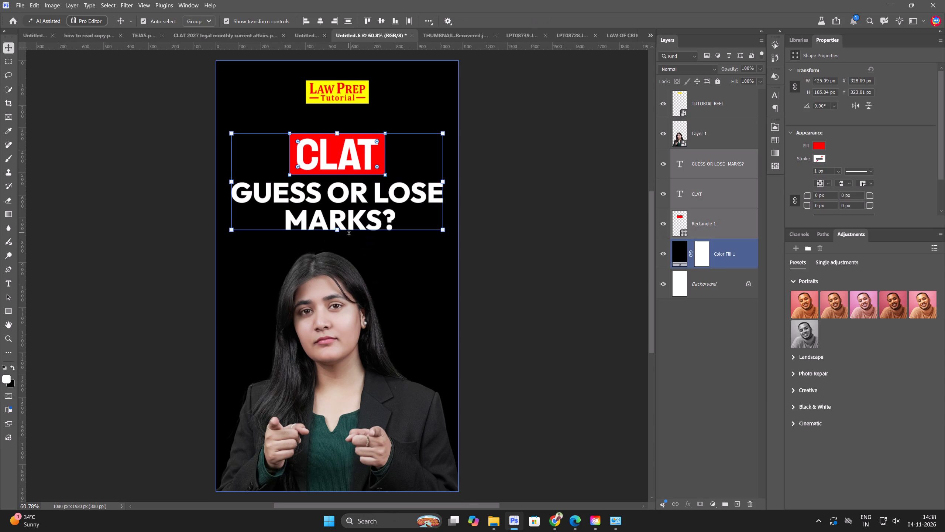
Copy the unsplash texture, Layer 2, hidden clat text and Layer 3 copy from Untitled-5 into the Untitled-6 reel document, beneath the woman's layer.
scroll(349, 232, up, 1)
click(149, 38)
key(ctrl+Tab)
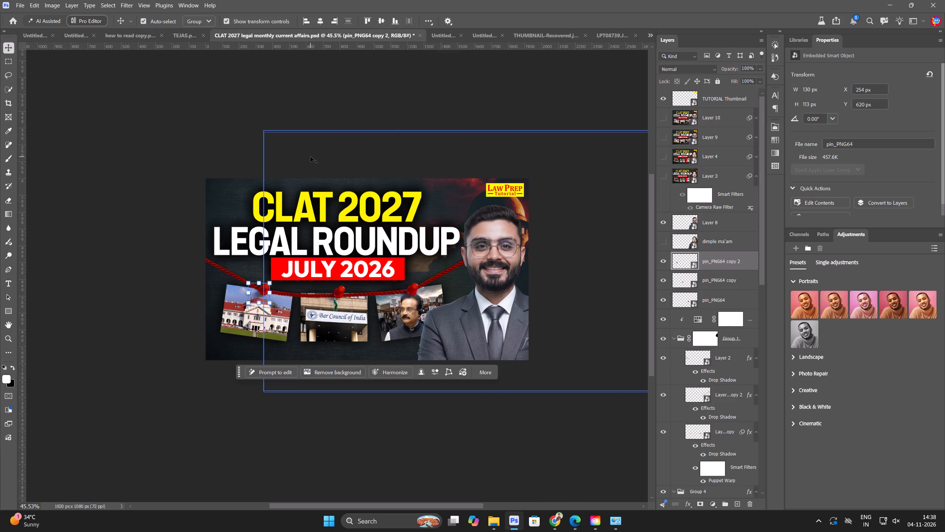
key(ctrl+Tab)
scroll(787, 382, down, 11)
scroll(748, 395, up, 1)
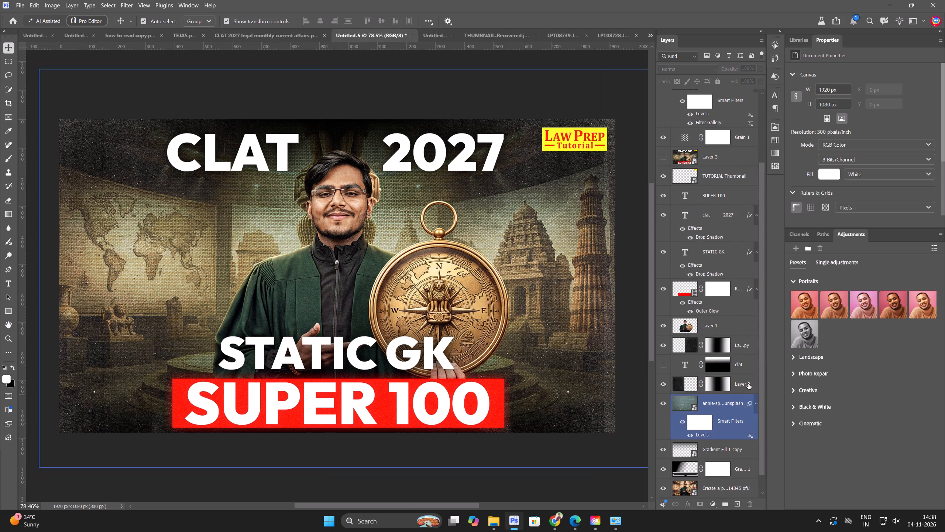
click(743, 401)
shift+click(746, 343)
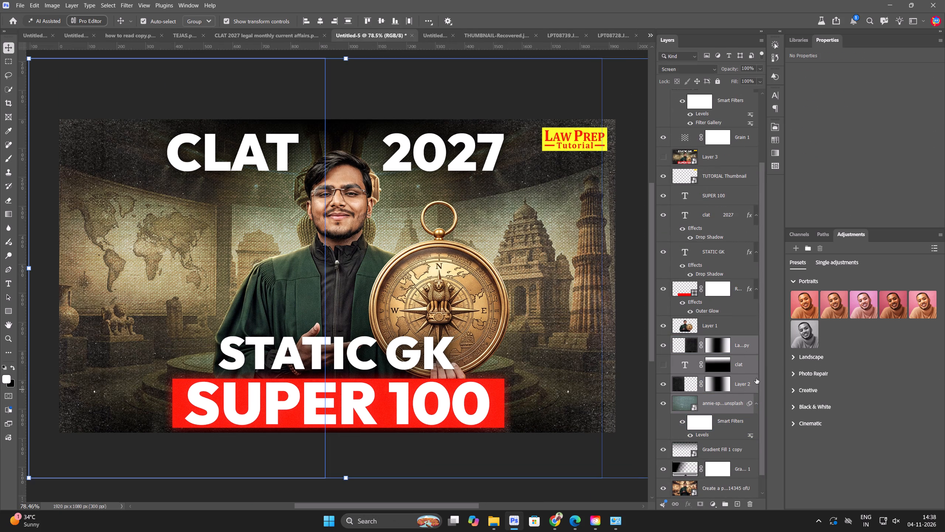
key(ctrl+c)
key(ctrl+Tab)
key(ctrl+v)
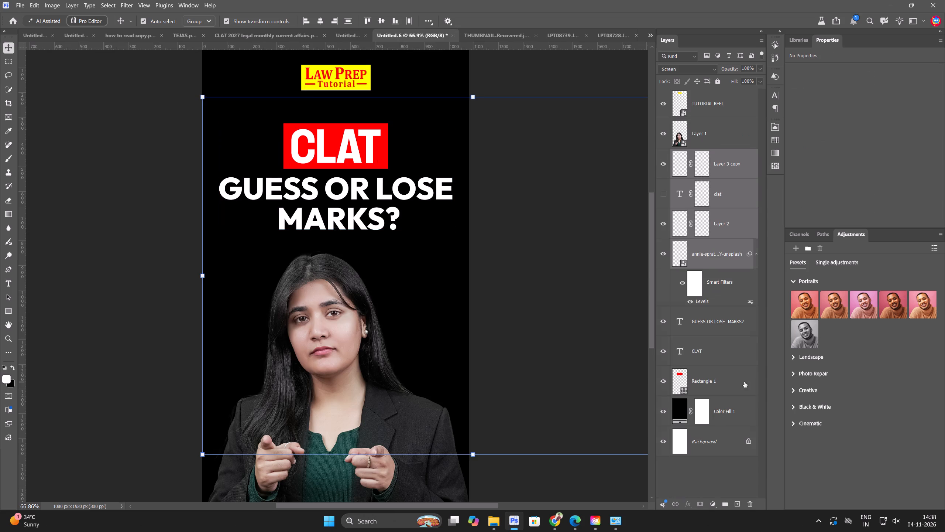
Rotate the pasted texture layers together by 90° and move them across to cover the whole reel canvas.
scroll(472, 326, down, 5)
key(ctrl+t)
ctrl+scroll(405, 314, down, 5)
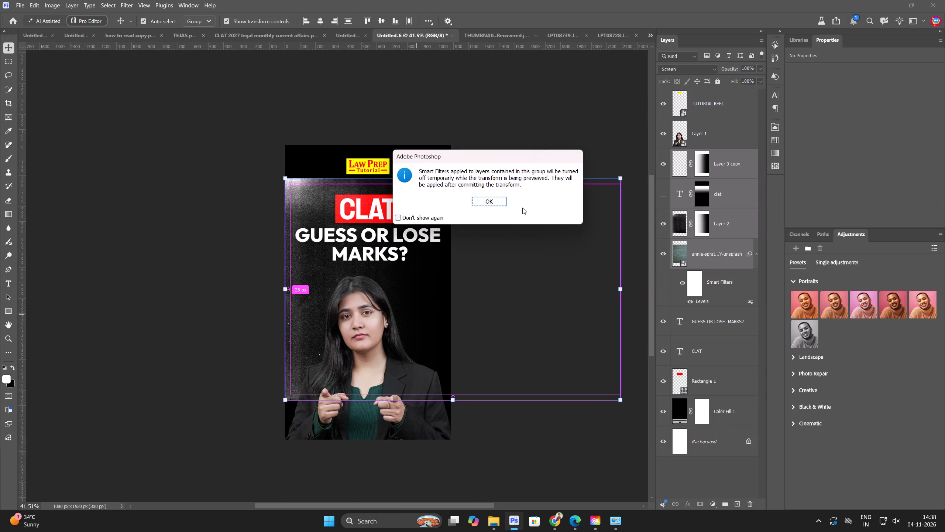
click(505, 205)
drag(520, 156, 572, 329)
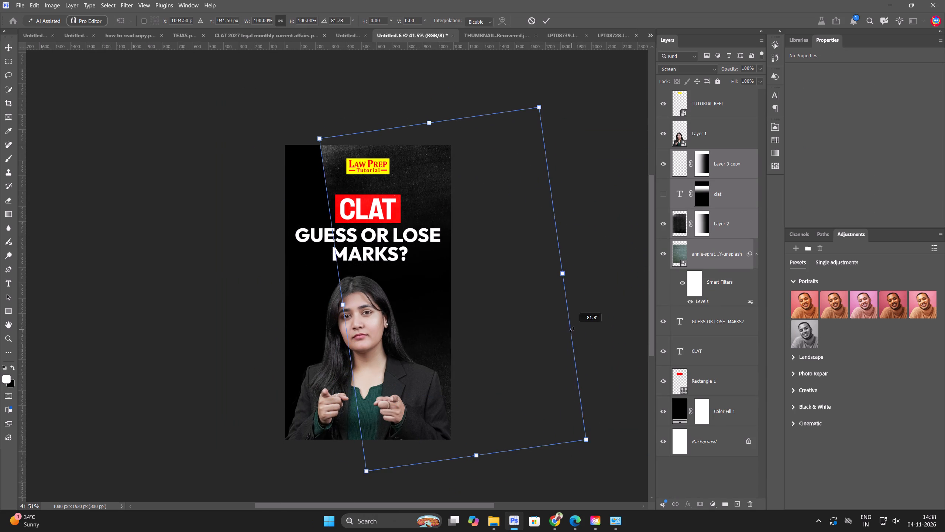
drag(572, 329, 574, 340)
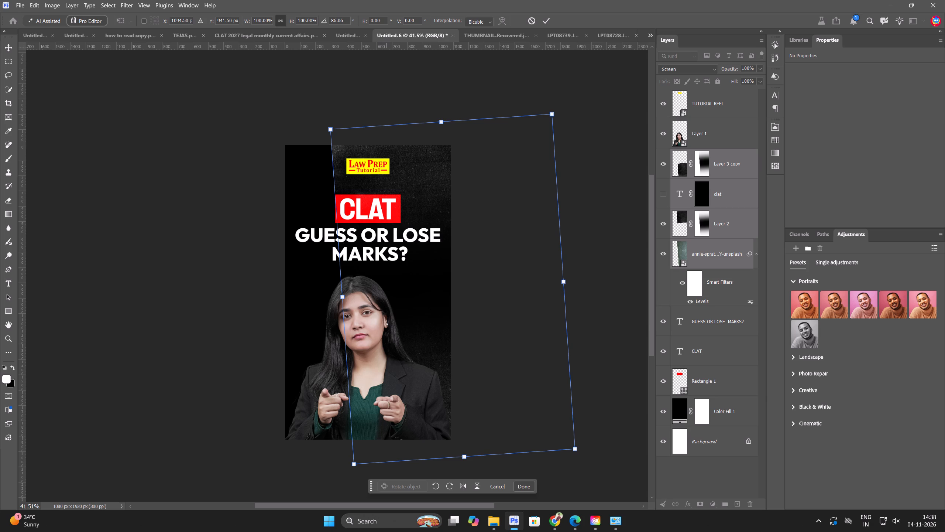
double_click(340, 18)
text(90)
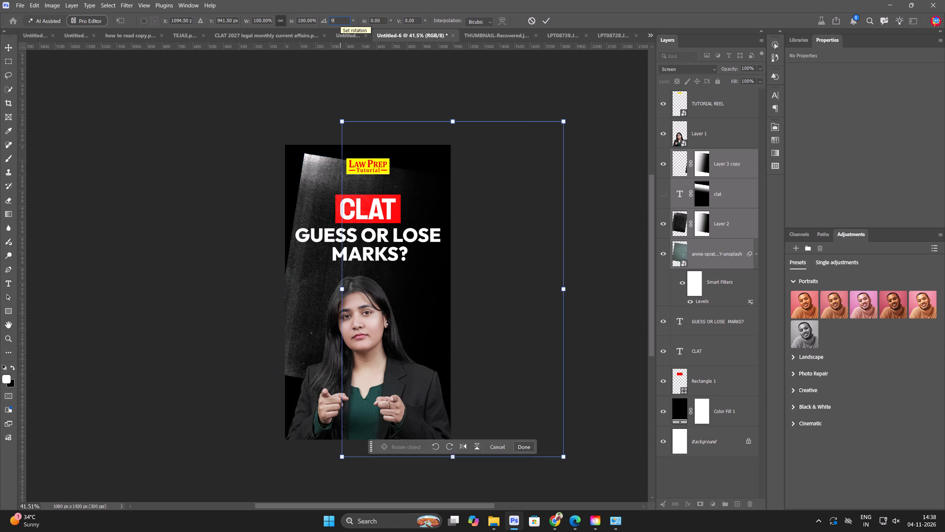
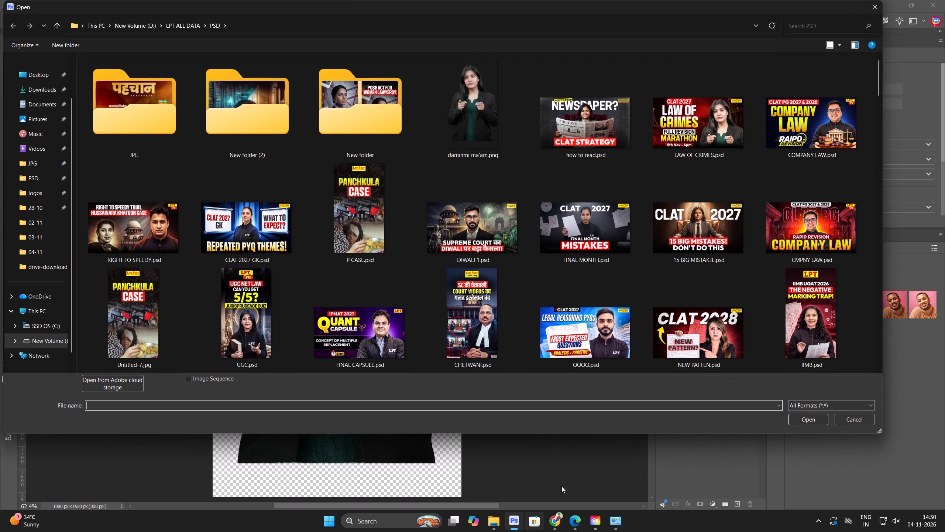
click(44, 91)
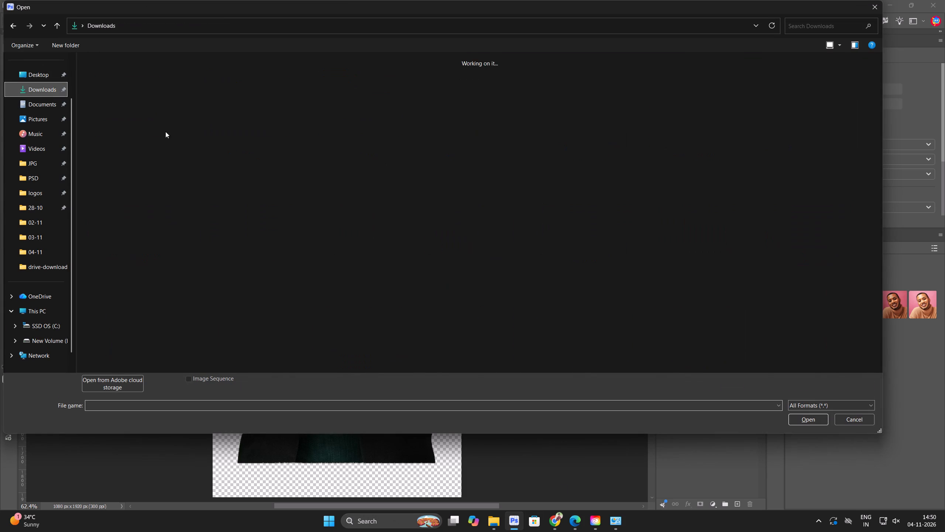
double_click(120, 132)
key(x)
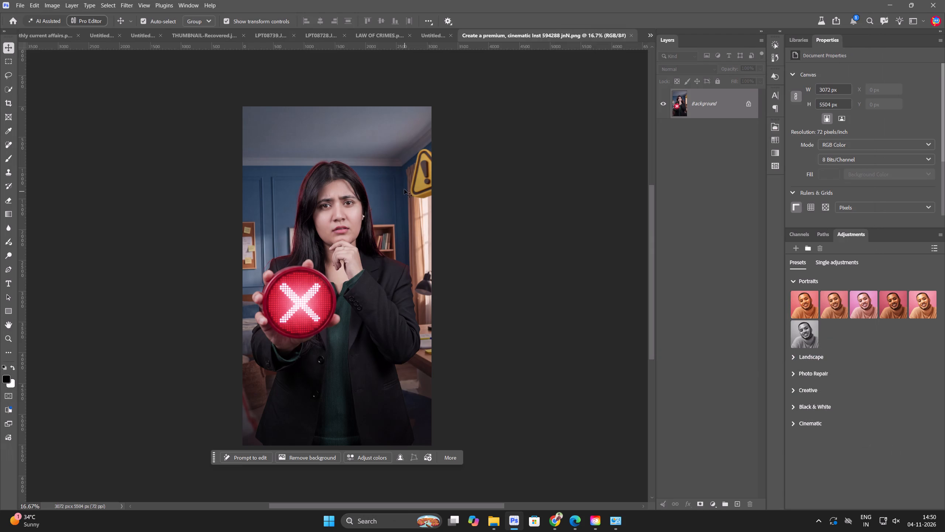
Enlarge the crop to about 3500 x 6640 px, with the teacher image low in the frame, and fill the empty areas using Generative Expand without a prompt.
key(c)
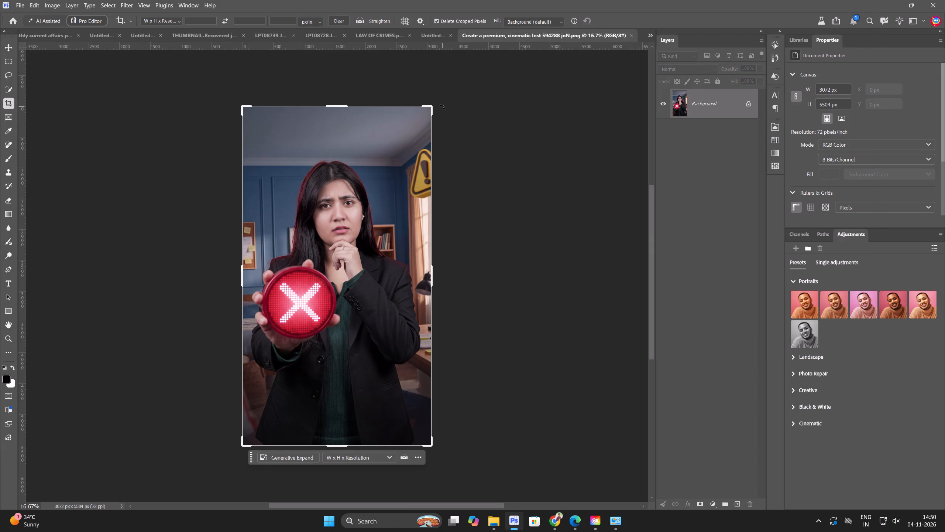
drag(430, 105, 443, 69)
drag(323, 224, 340, 228)
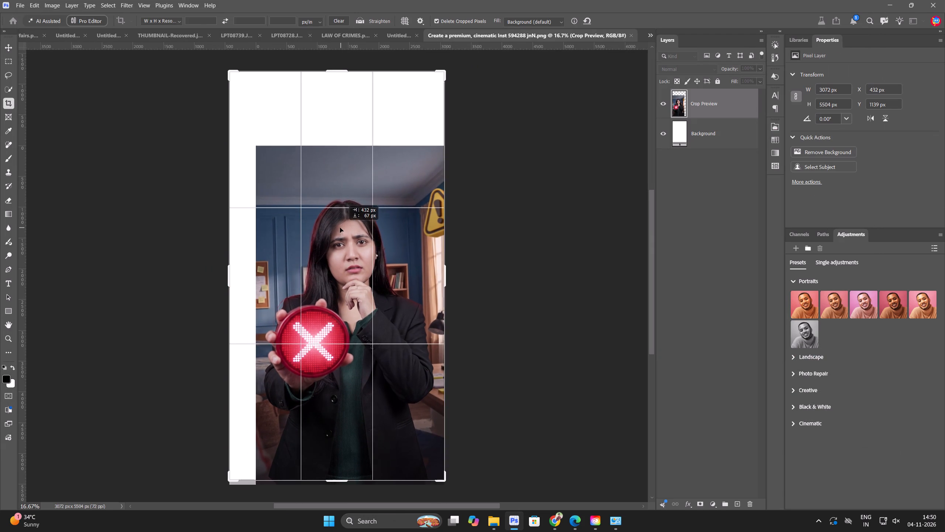
drag(340, 228, 336, 226)
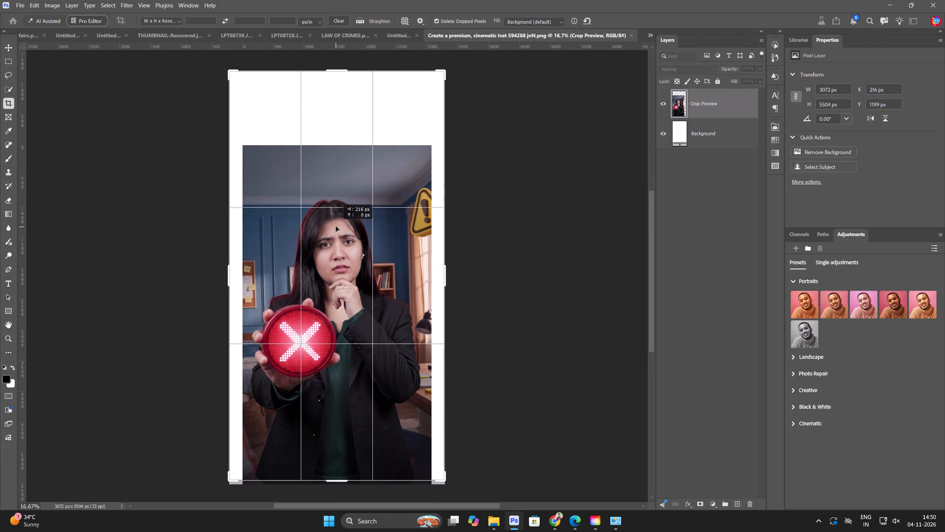
drag(336, 226, 339, 244)
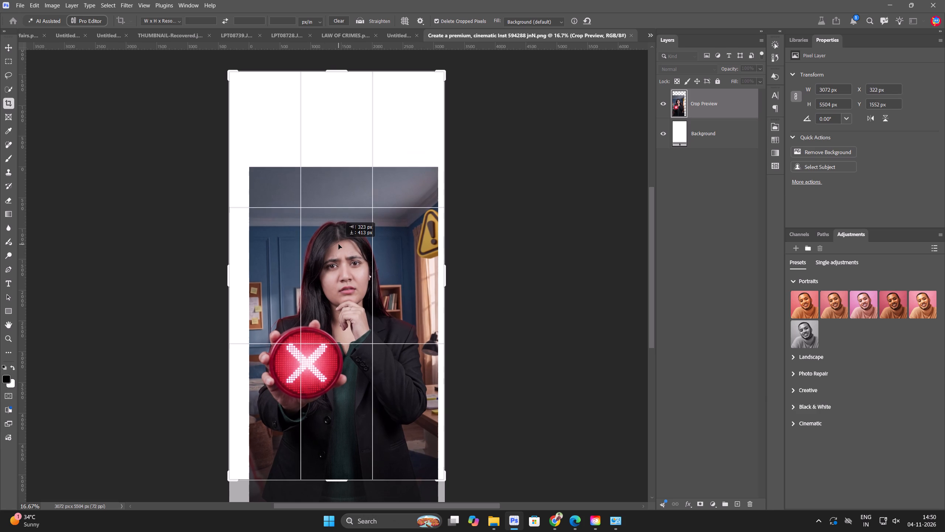
drag(339, 244, 336, 244)
click(324, 375)
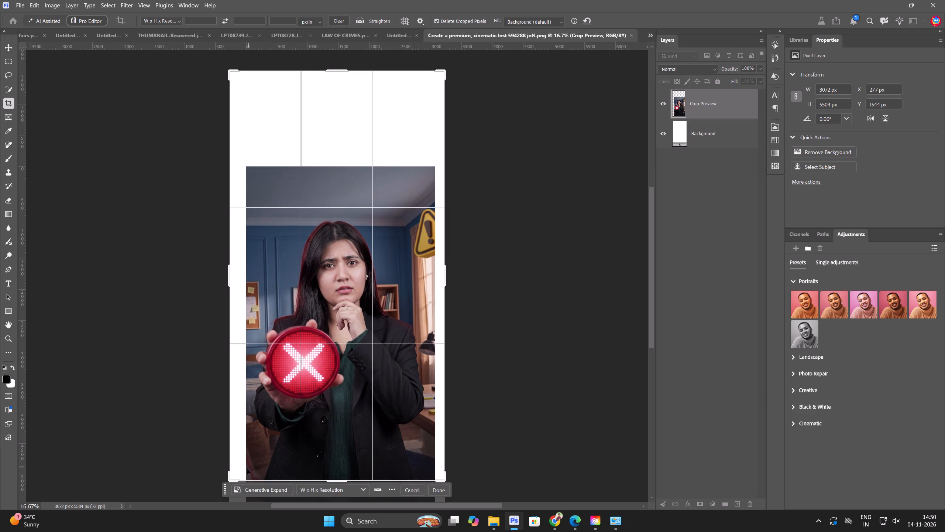
click(253, 487)
key(Return)
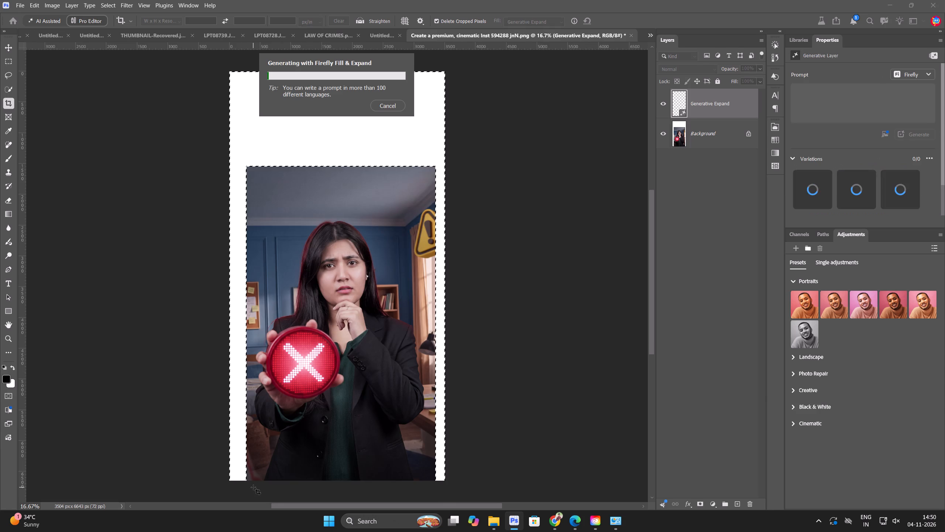
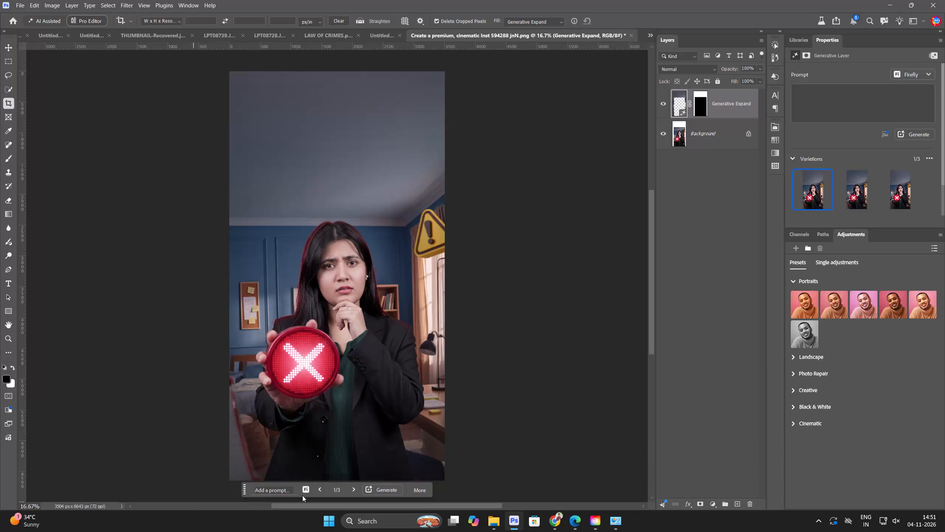
Choose the third Generative Expand variation and merge it with the Background layer.
click(351, 484)
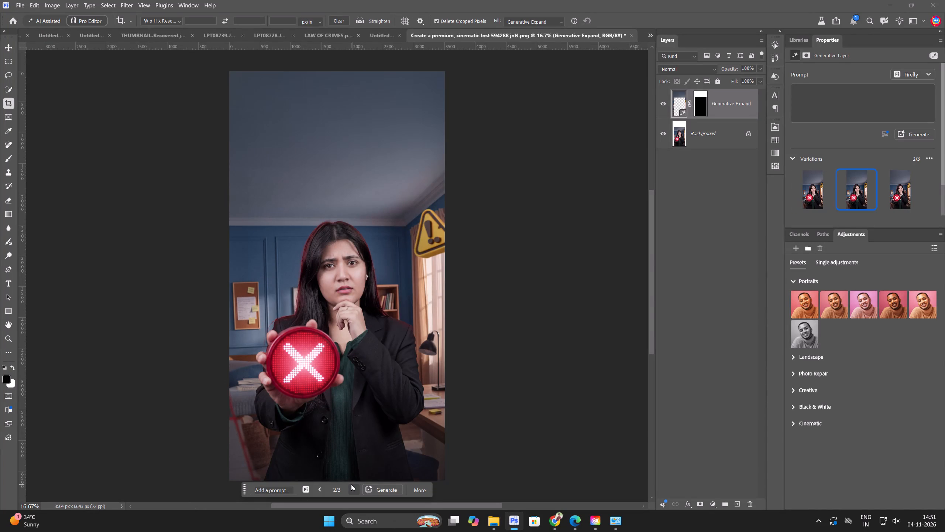
click(351, 484)
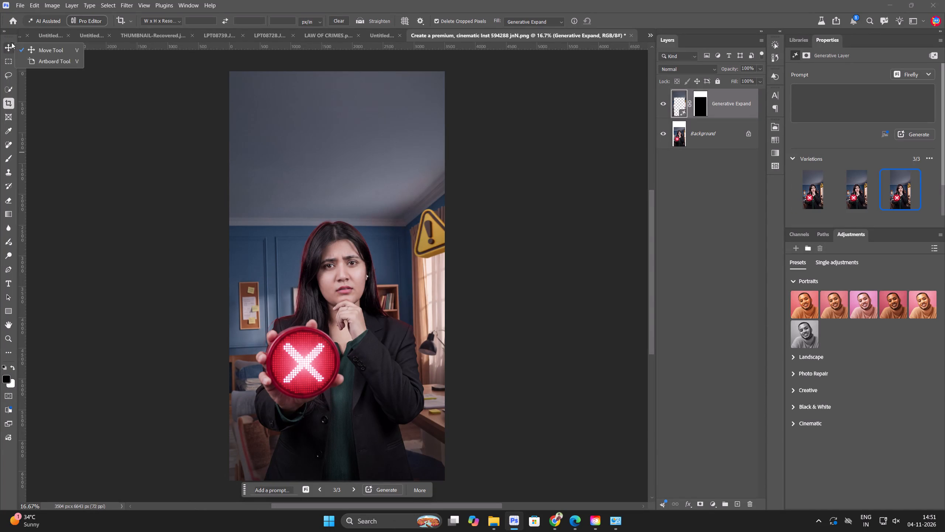
click(8, 43)
ctrl+click(709, 138)
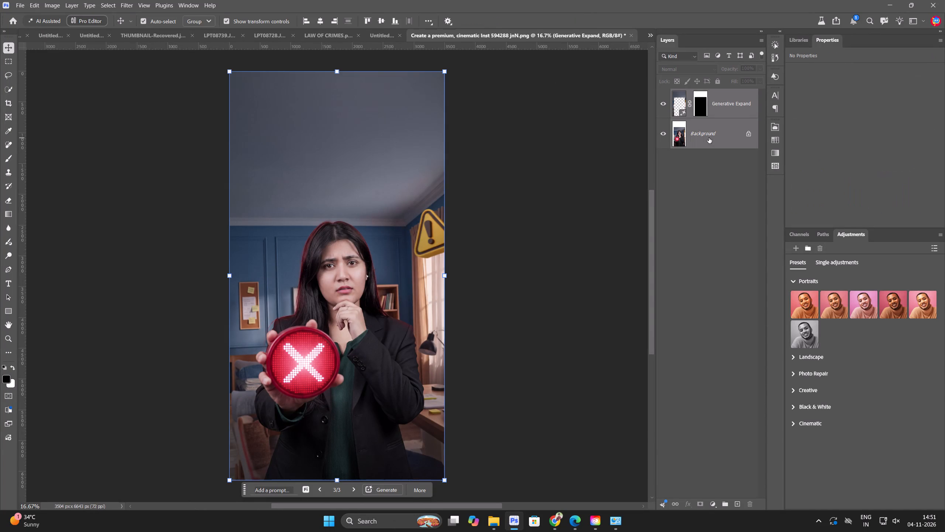
key(ctrl+e)
Copy the whole expanded teacher image and paste it into the Untitled-6 reel document containing the Law Prep logo.
key(ctrl+a)
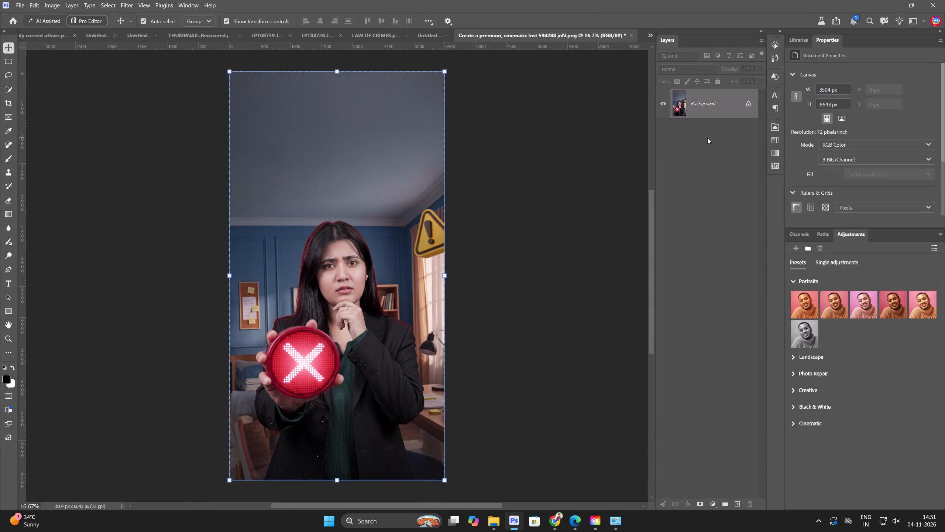
key(ctrl+c)
key(ctrl+d)
click(419, 31)
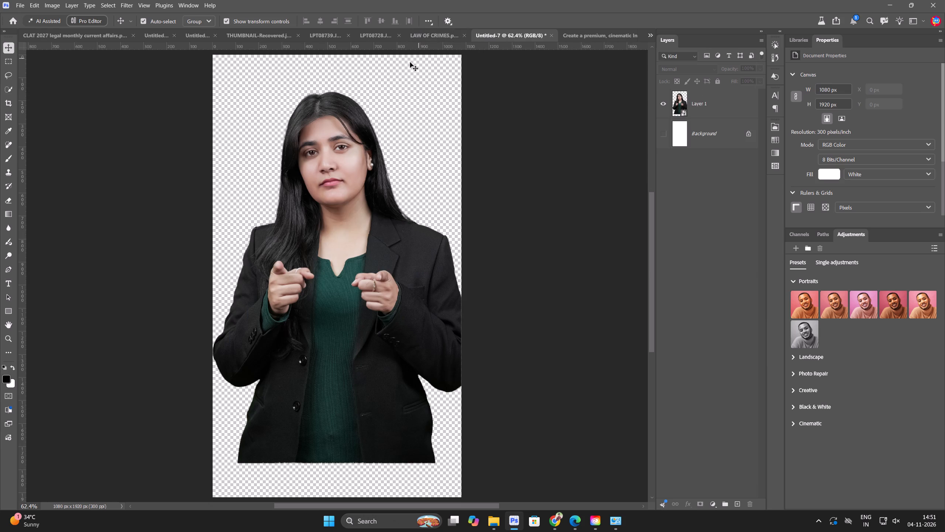
click(202, 34)
key(ctrl+v)
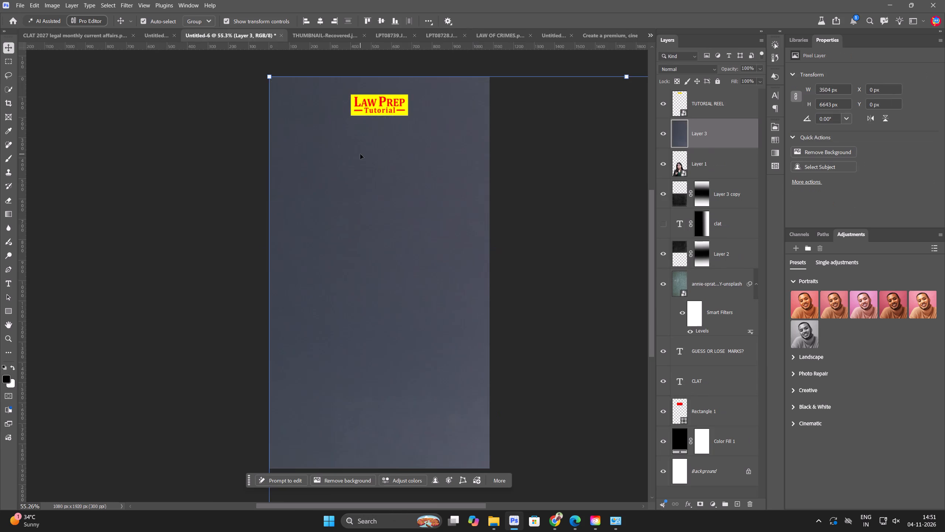
Scale the pasted teacher image to about 35% and position it over the reel canvas at about X -105, Y -46 px.
scroll(317, 183, down, 13)
drag(526, 408, 427, 397)
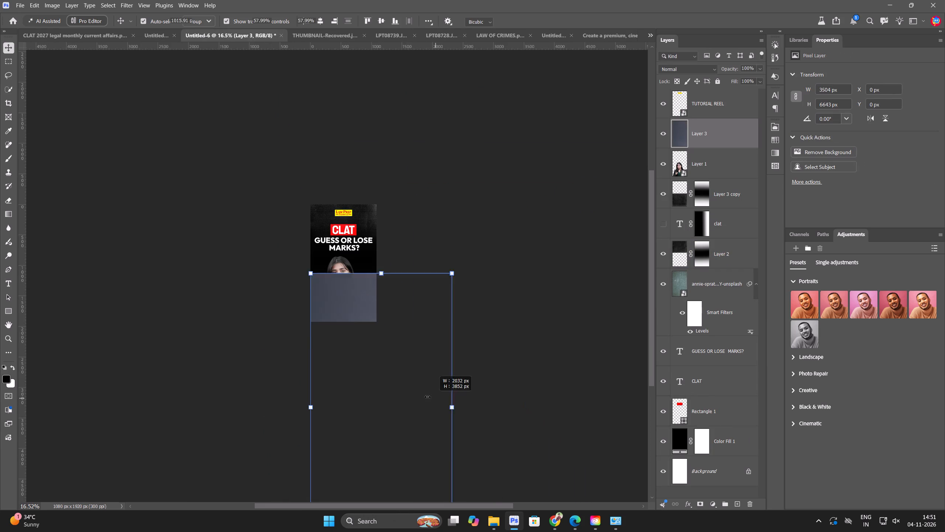
drag(427, 397, 388, 389)
drag(373, 410, 370, 274)
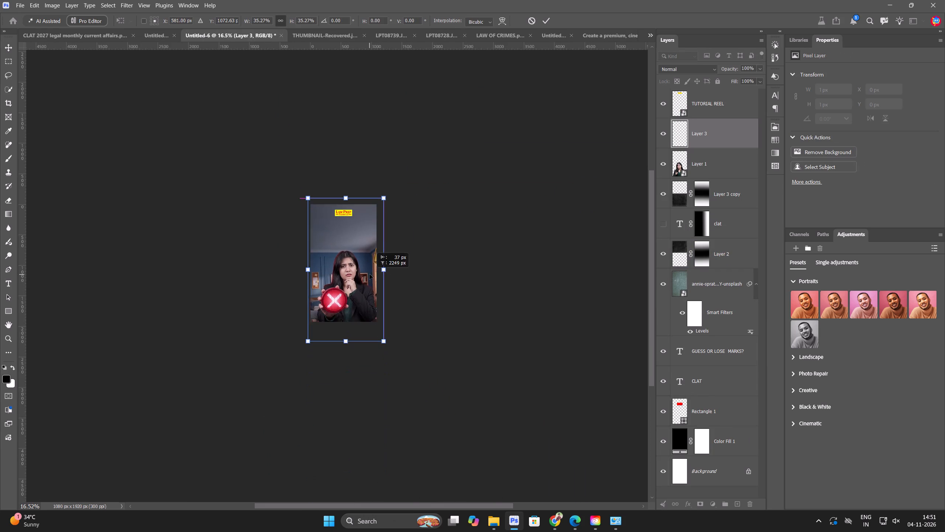
drag(370, 274, 366, 273)
scroll(358, 246, up, 11)
drag(338, 273, 334, 274)
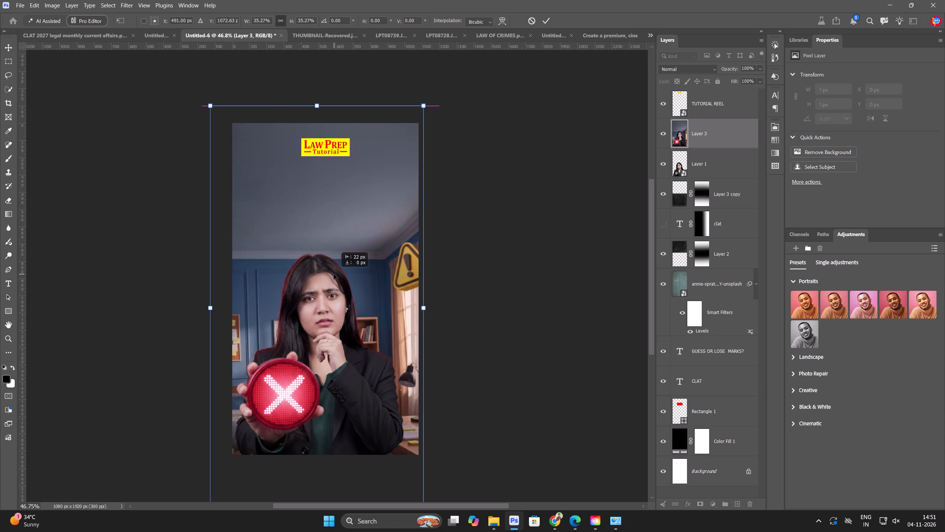
drag(334, 274, 336, 282)
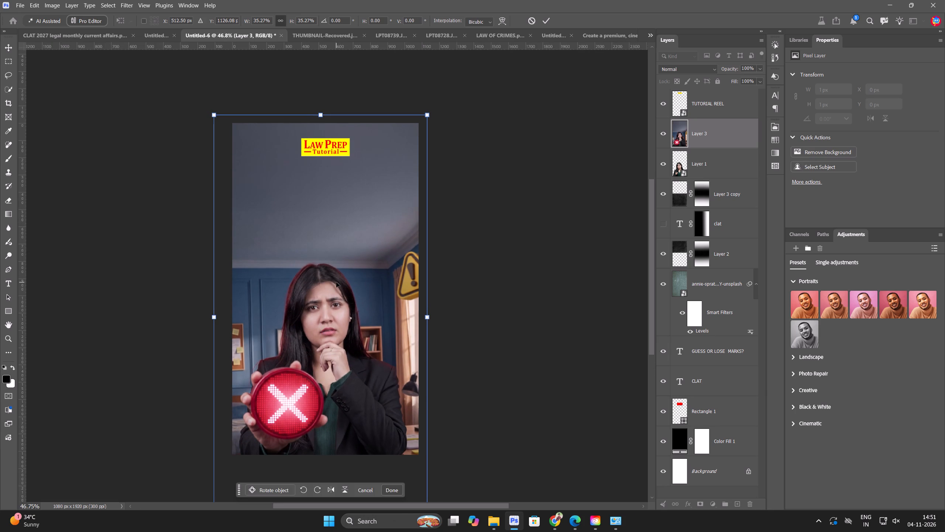
key(Return)
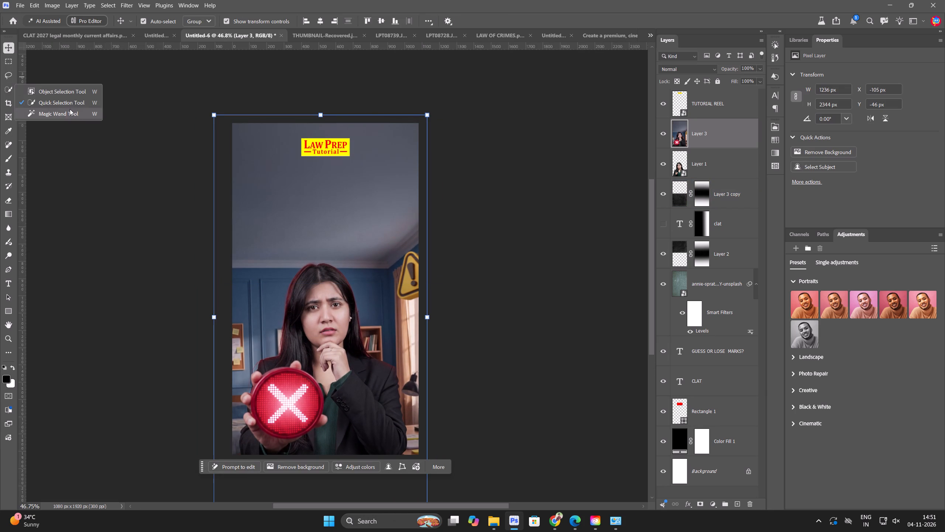
Select the teacher on Layer 3 using Select Subject.
key(w)
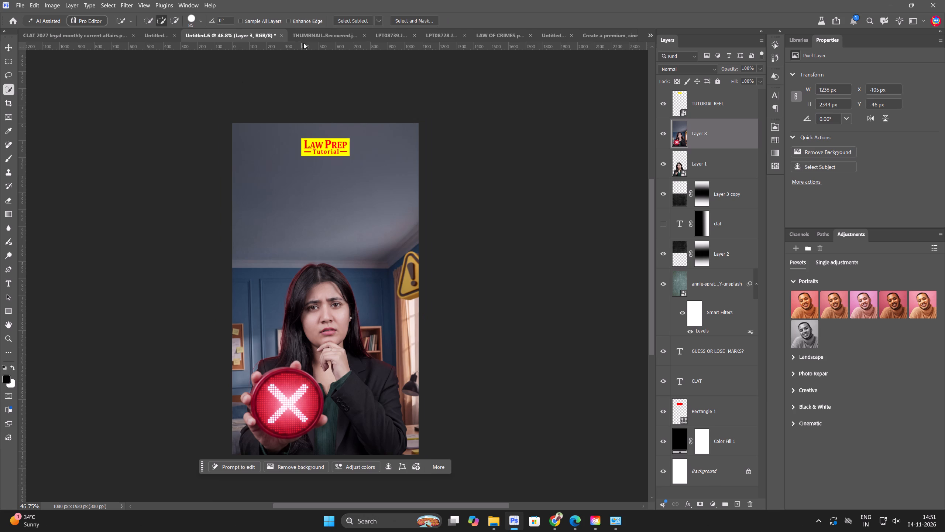
click(343, 20)
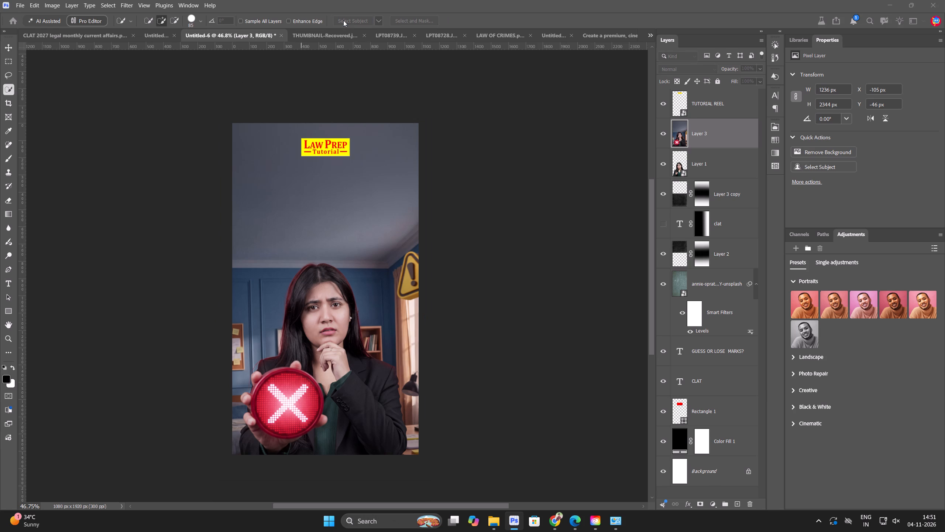
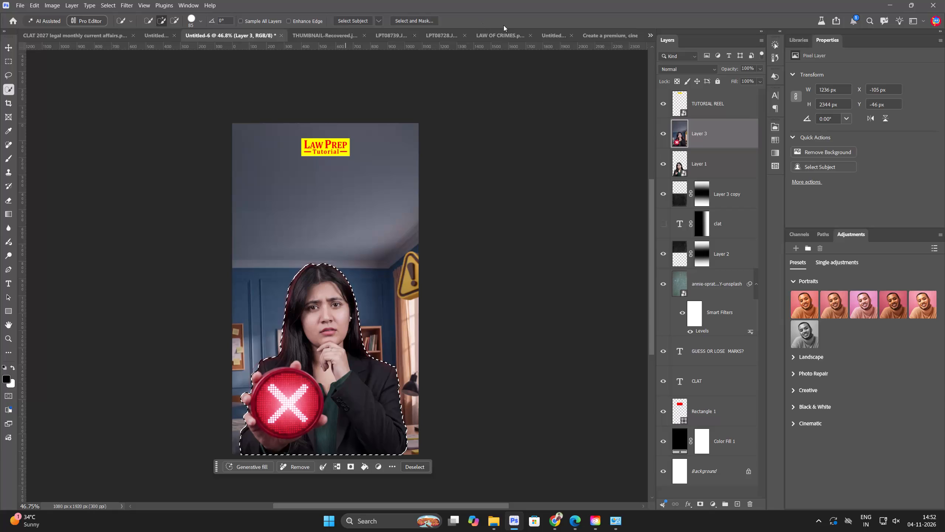
Copy the selected teacher onto her own layer and move the full Layer 3 image below Rectangle 1, just above Color Fill 1.
key(ctrl+j)
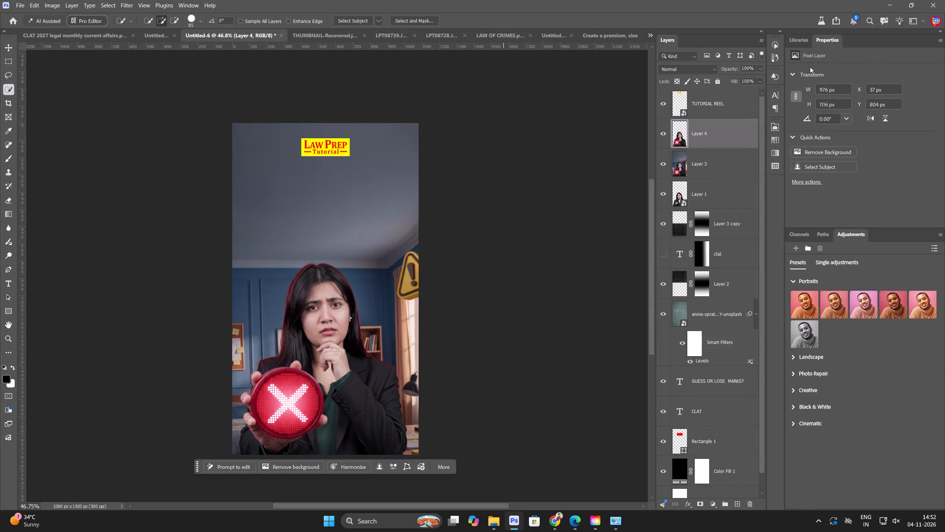
drag(714, 164, 705, 372)
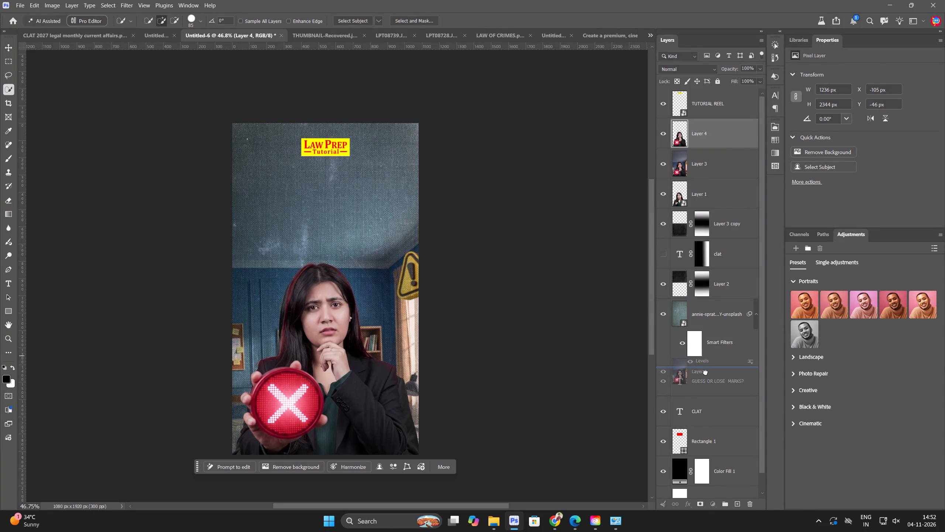
drag(705, 372, 706, 446)
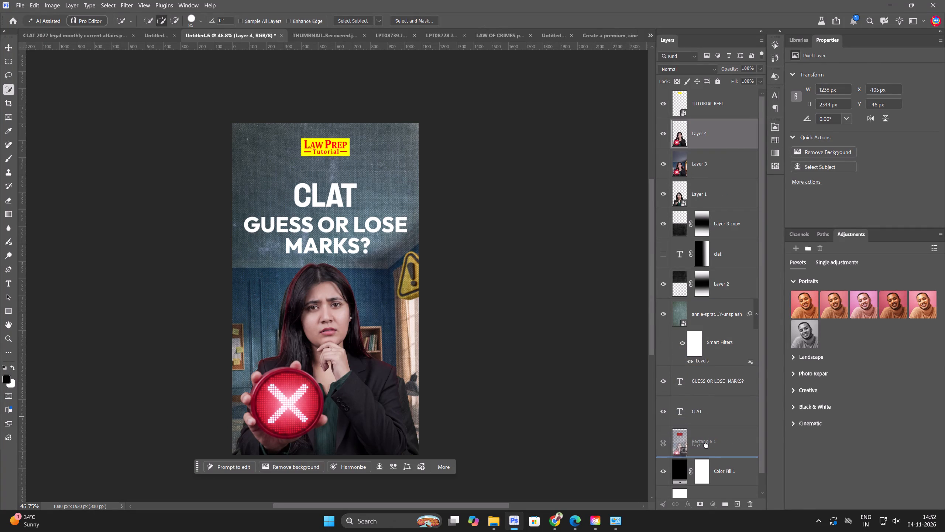
drag(706, 446, 709, 451)
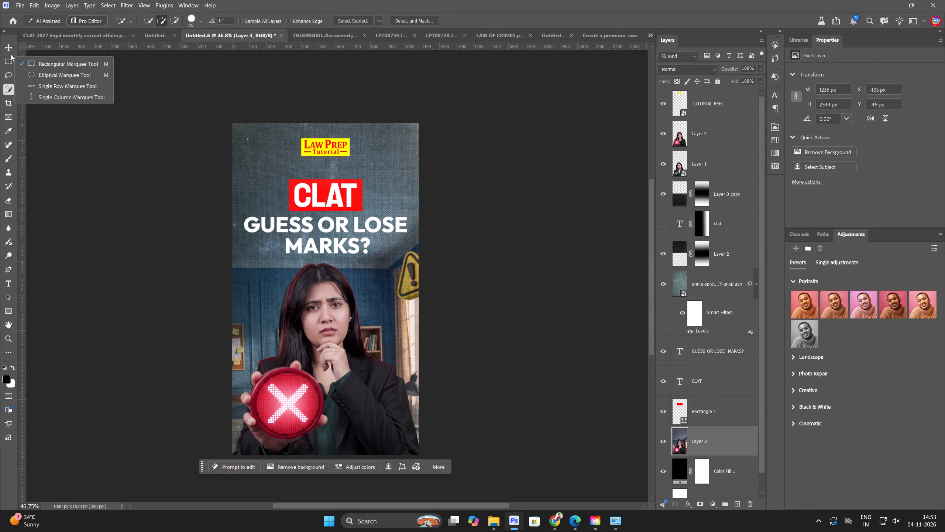
Lower the opacity of the annie-spratt fabric texture layer so it overlays the cover more faintly.
click(7, 48)
click(721, 293)
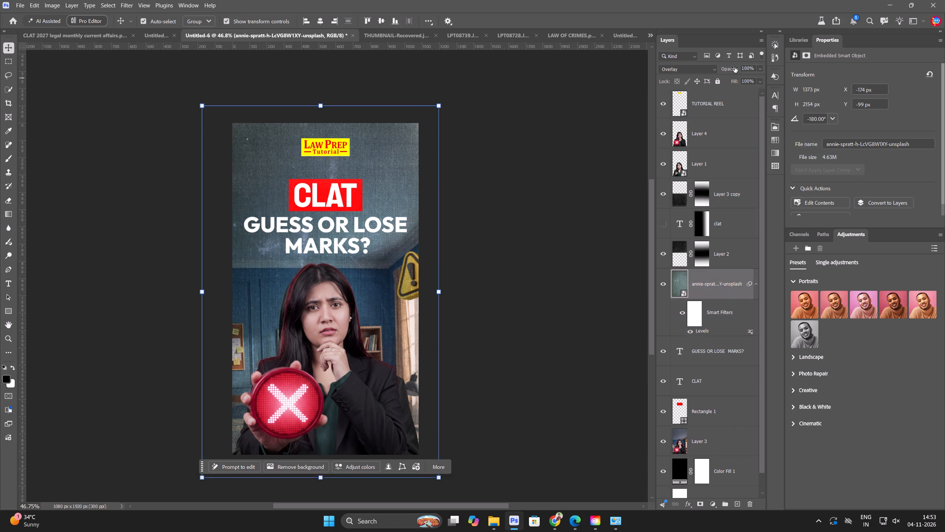
drag(735, 65, 709, 68)
drag(735, 68, 708, 69)
click(632, 253)
Move the GUESS OR LOSE MARKS? text layer up the stack, between Layer 1 and Layer 3 copy.
scroll(147, 228, up, 9)
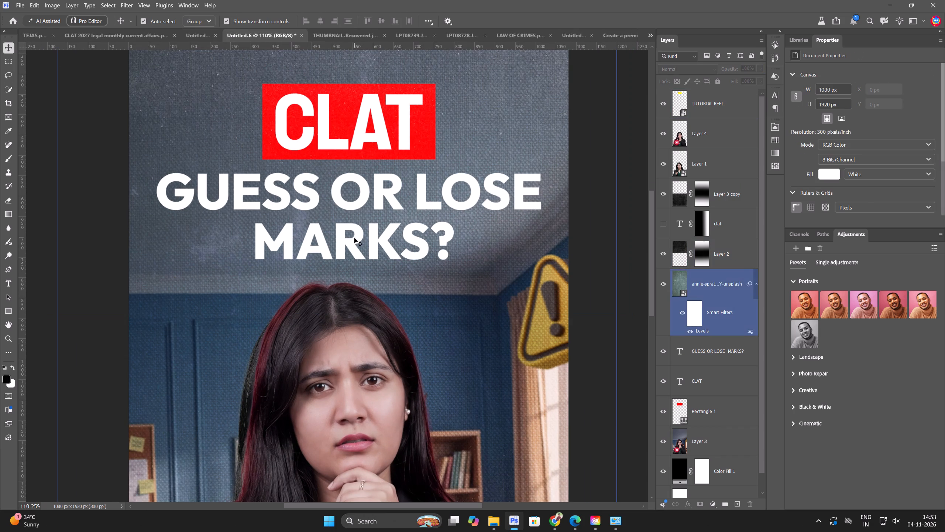
click(354, 238)
click(711, 353)
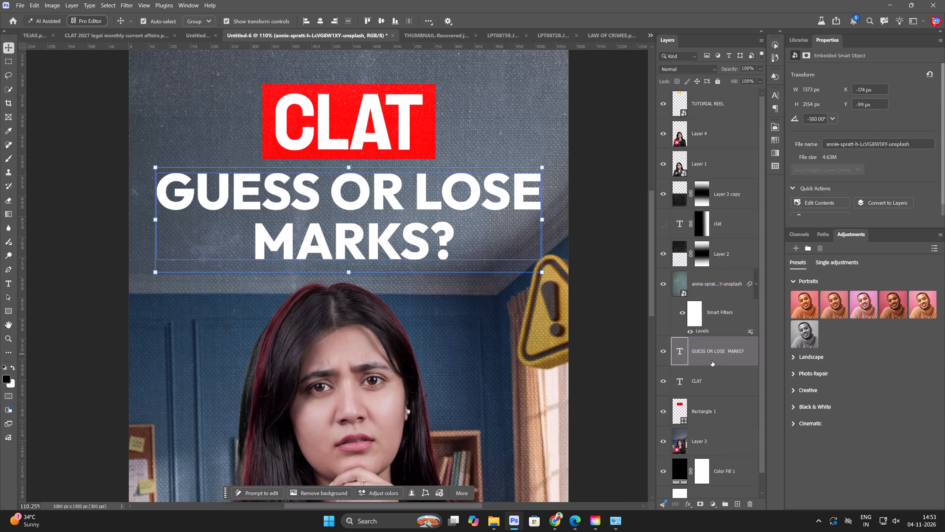
shift+click(718, 423)
drag(720, 358, 707, 194)
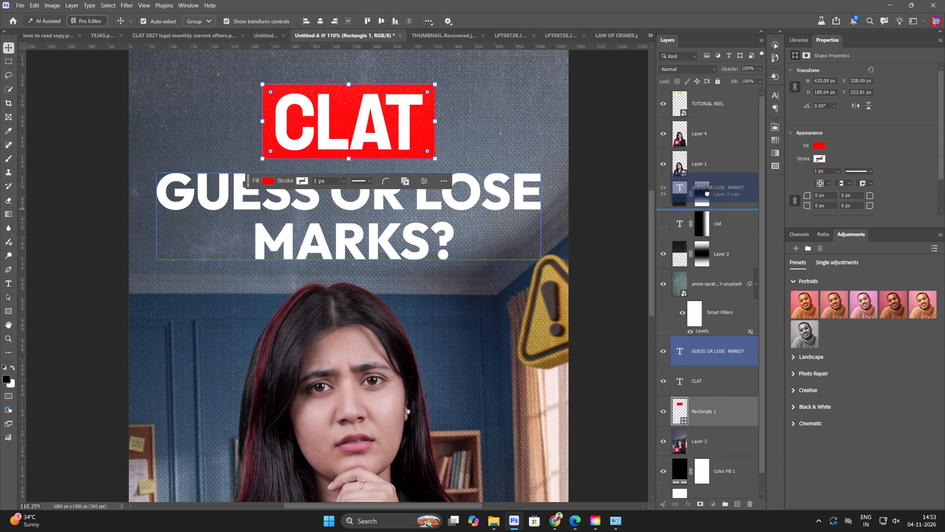
drag(707, 194, 707, 185)
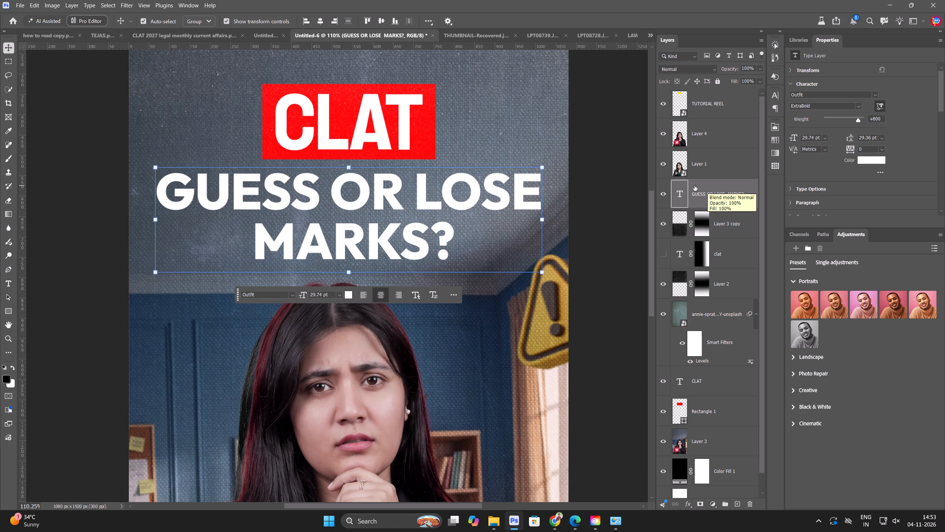
Add a black Multiply drop shadow to the GUESS OR LOSE MARKS? text with size 0 px, a short distance and reduced opacity.
scroll(593, 187, down, 4)
scroll(464, 178, up, 4)
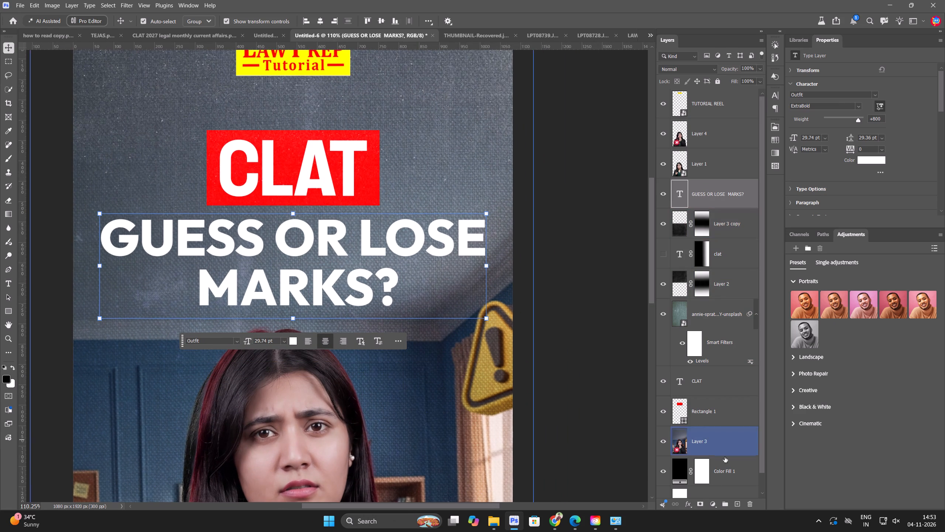
click(689, 505)
click(692, 496)
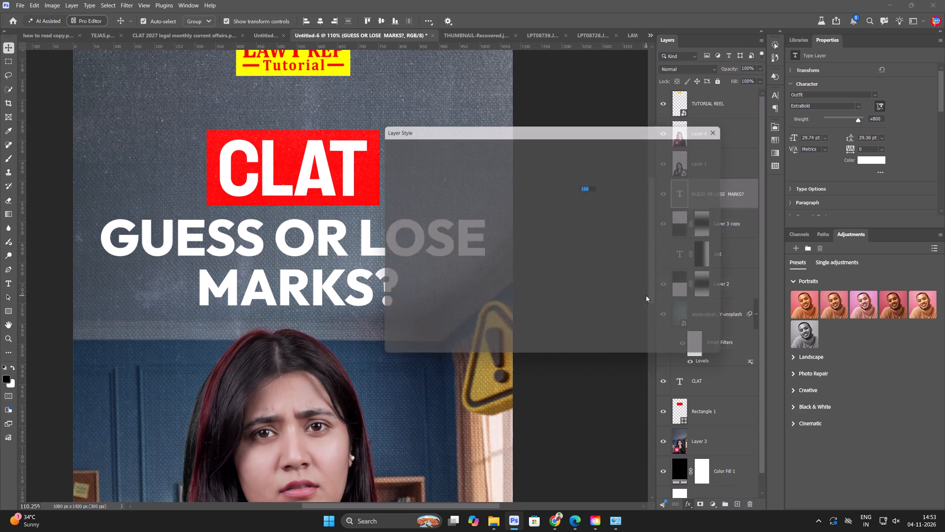
drag(544, 237, 541, 236)
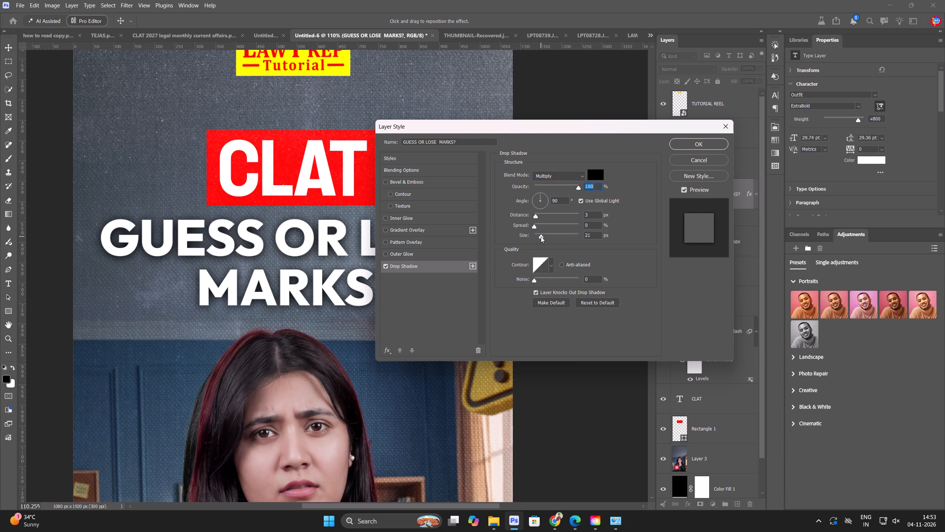
drag(541, 236, 527, 236)
drag(543, 215, 545, 216)
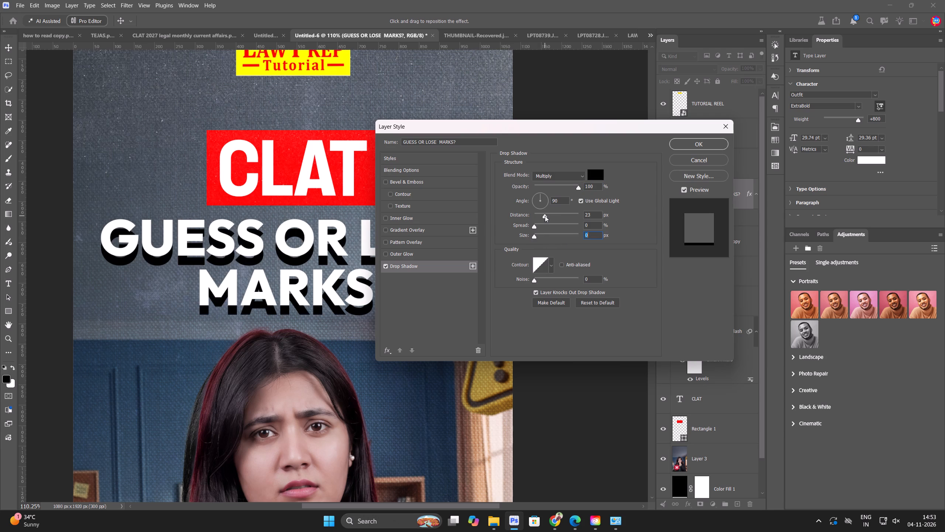
drag(545, 216, 537, 215)
drag(565, 186, 550, 188)
click(711, 145)
Stamp all visible layers into a new merged layer at the top and convert it to a Smart Object.
scroll(521, 192, down, 10)
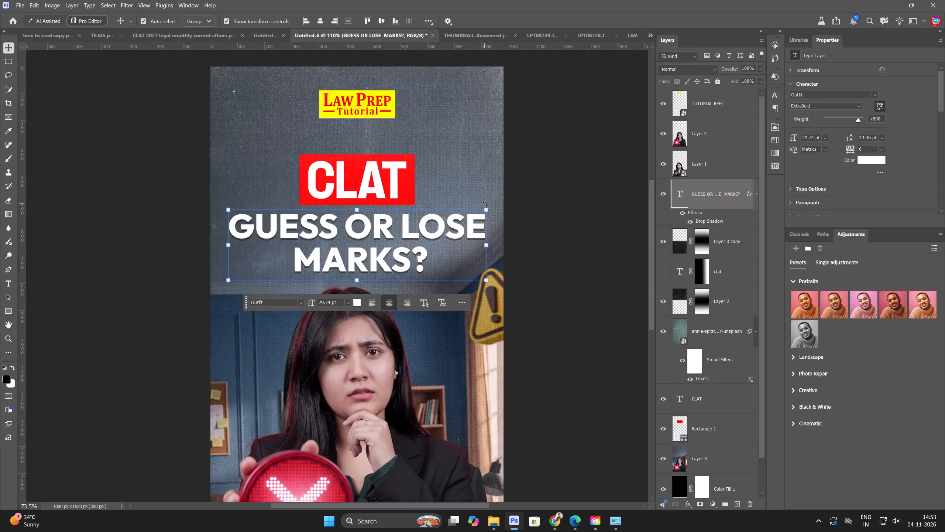
scroll(485, 203, down, 6)
click(587, 246)
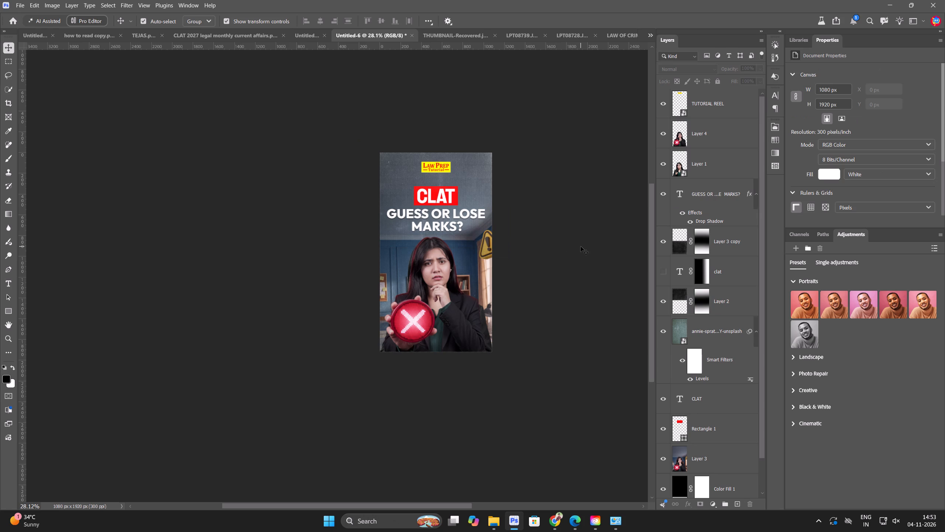
key(ctrl+alt+a)
key(ctrl+alt+shift+e)
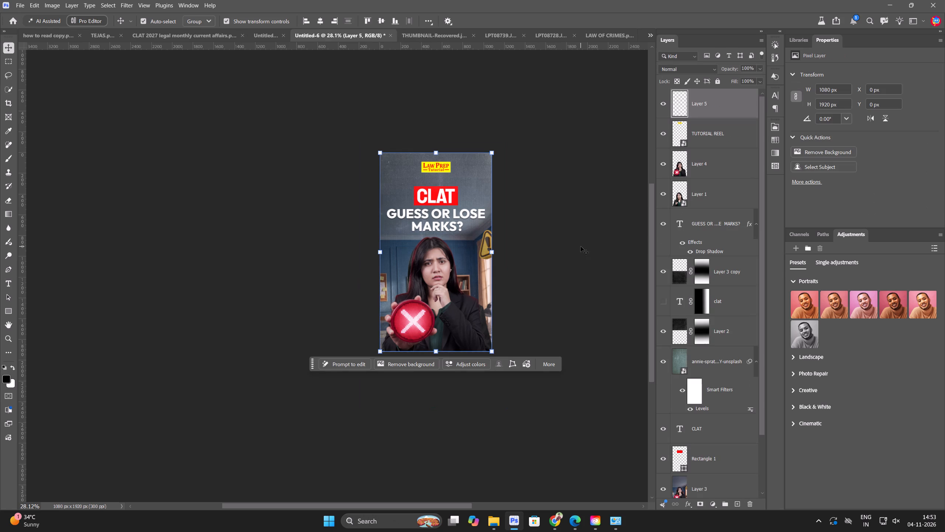
key(ctrl+alt+q)
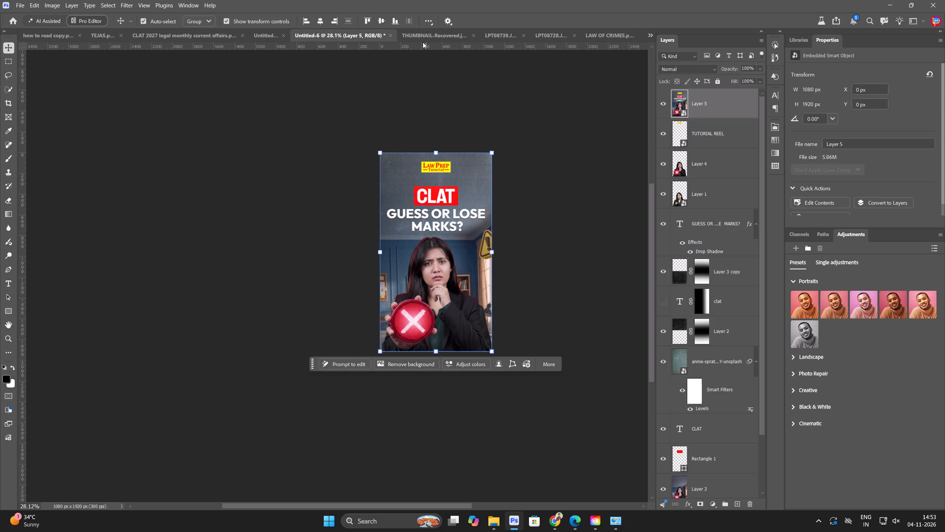
Copy the Color Fill 1 and Grain 1 texture layers from Untitled-5 and paste them on top of the Untitled-6 reel.
click(253, 34)
scroll(722, 116, up, 5)
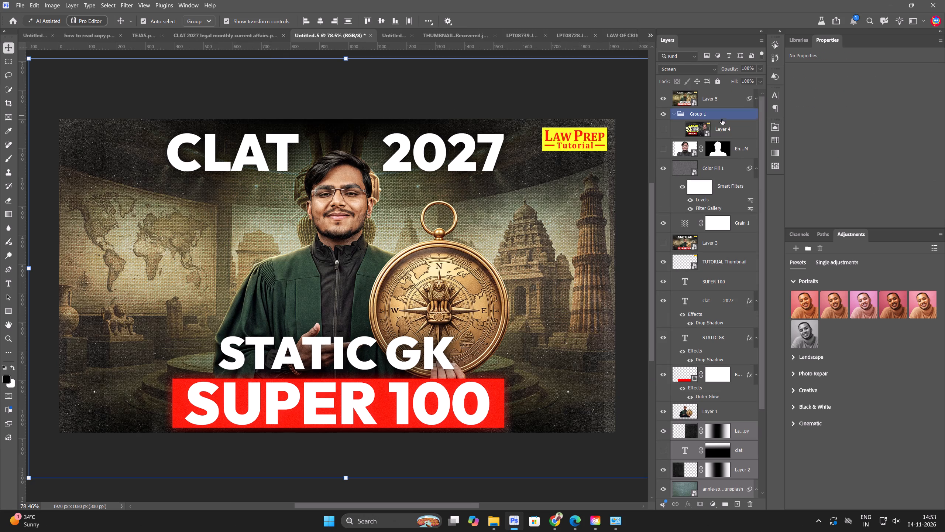
click(718, 175)
shift+click(738, 219)
key(ctrl+c)
key(ctrl+Tab)
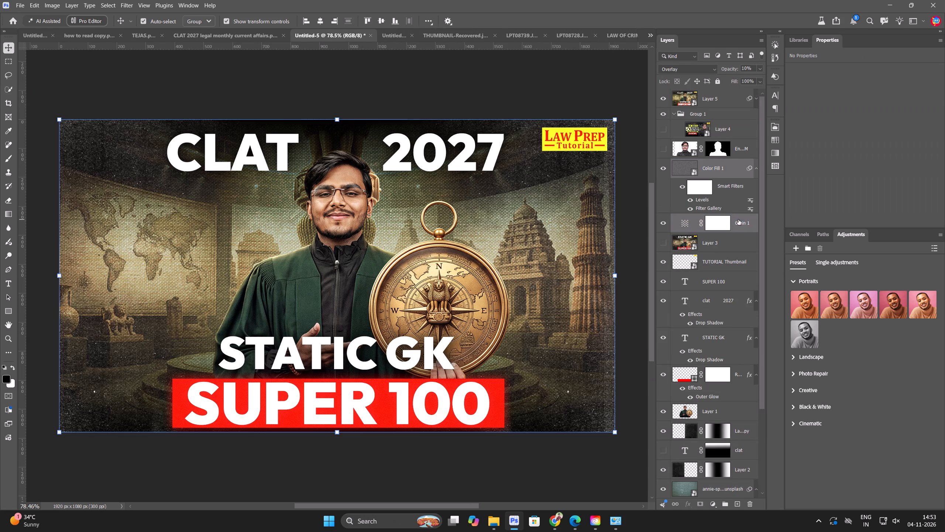
key(ctrl+Tab)
click(344, 35)
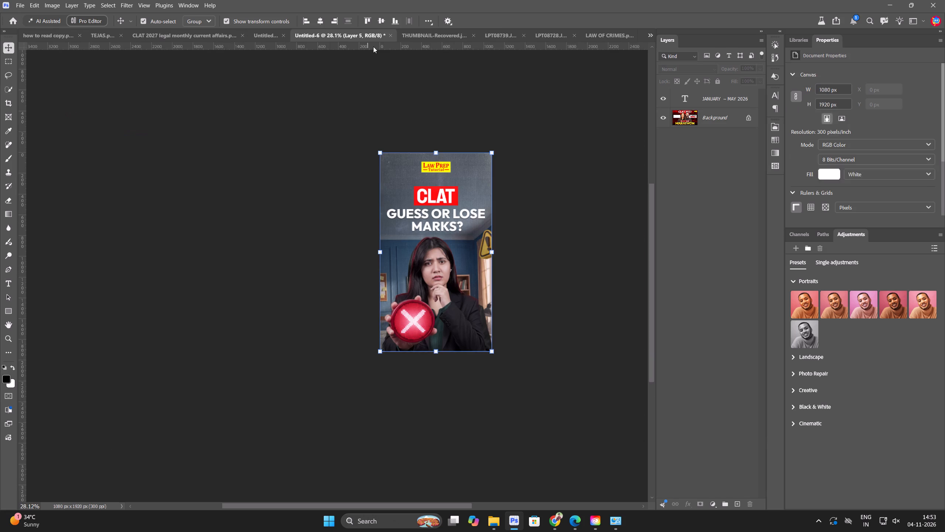
key(ctrl+v)
Rotate the pasted Color Fill 1 and Grain 1 layers to 90° and enlarge them slightly to cover the whole reel canvas.
scroll(492, 207, up, 3)
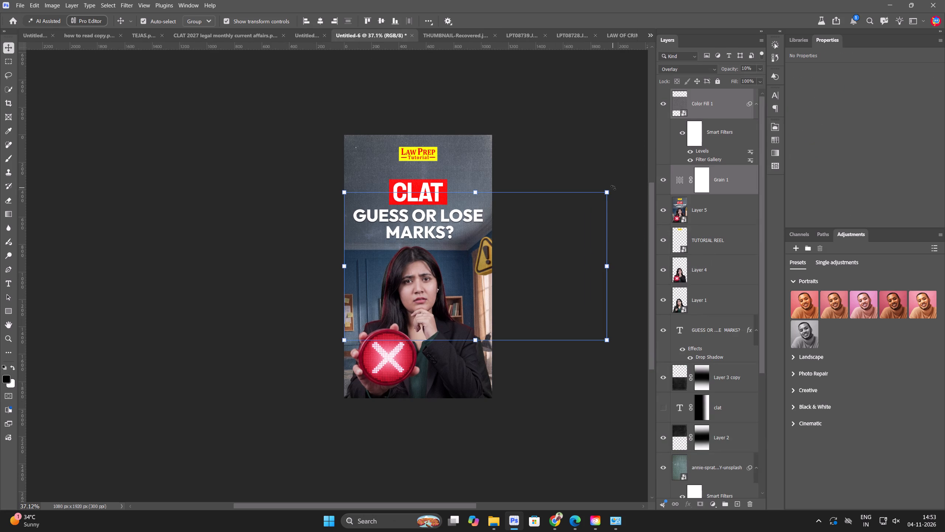
drag(616, 187, 621, 266)
drag(496, 201, 500, 201)
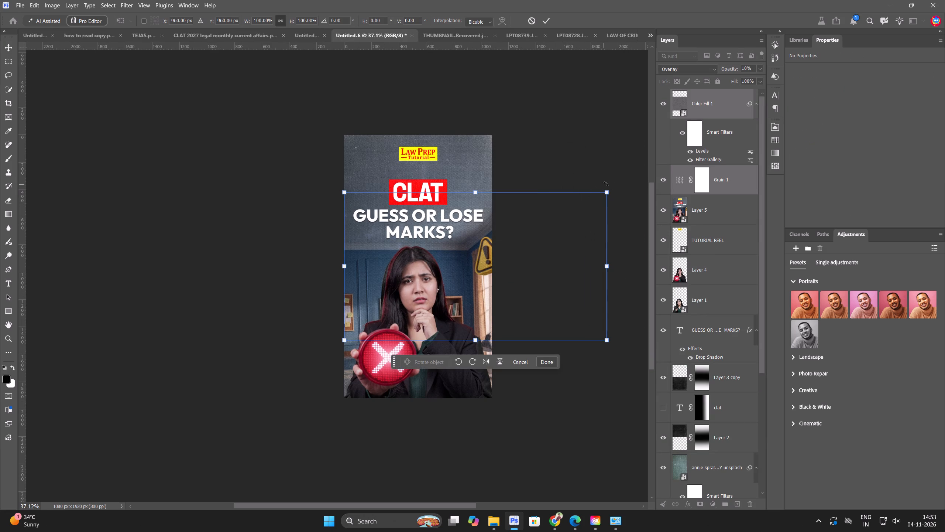
drag(610, 182, 563, 403)
drag(499, 348, 443, 348)
drag(495, 263, 510, 267)
drag(462, 274, 457, 275)
key(Return)
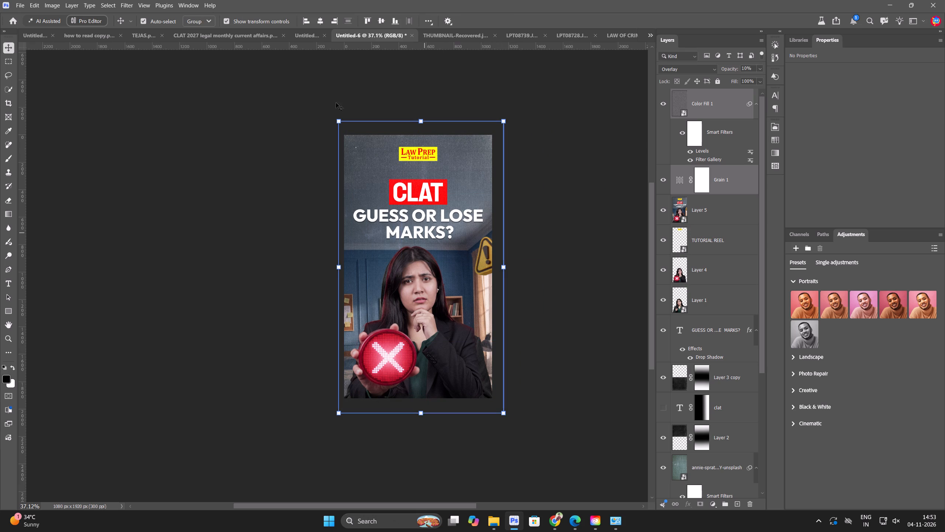
Copy the top Layer 5 Smart Object with its filters from Untitled-5 and paste it above all layers in Untitled-6.
click(299, 36)
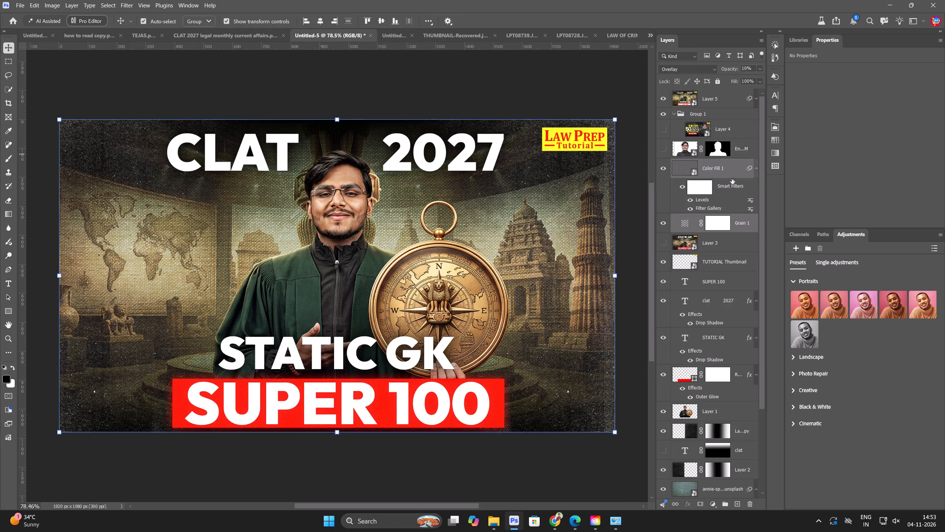
click(719, 251)
click(724, 99)
key(ctrl+c)
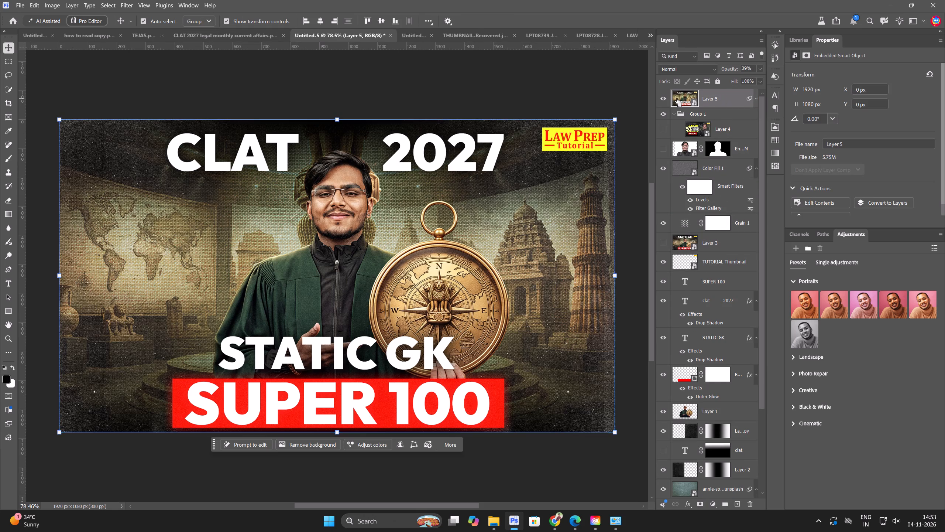
key(ctrl+Tab)
key(ctrl+v)
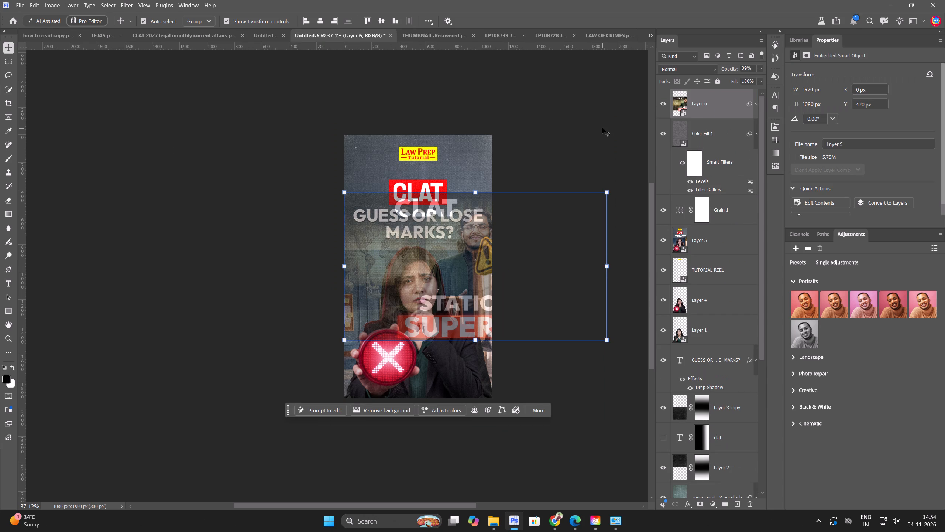
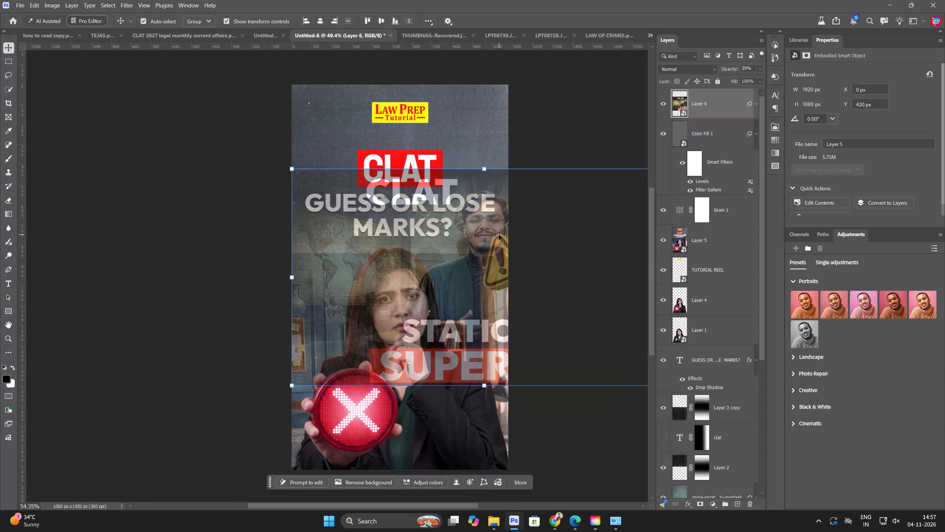
Hide Layer 6 and move its smart filters onto the merged Layer 5 Smart Object.
click(664, 100)
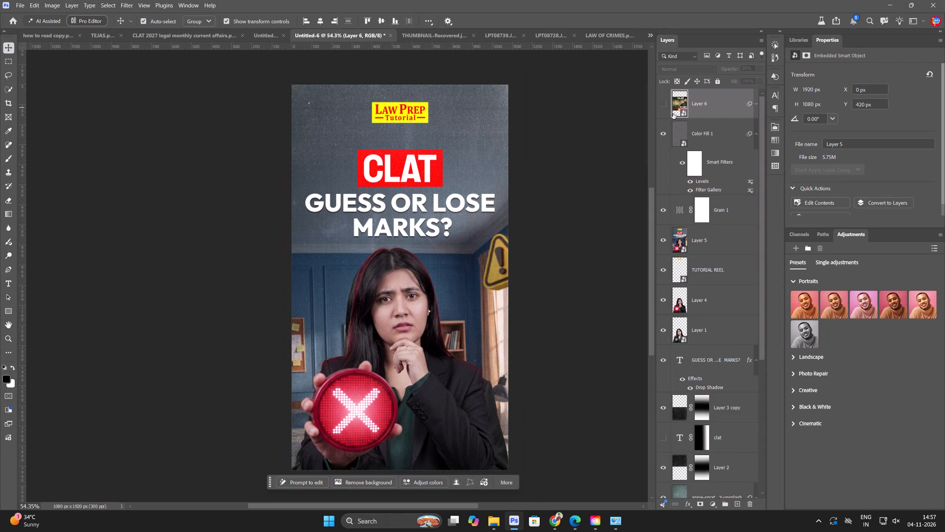
click(714, 232)
drag(752, 103, 748, 129)
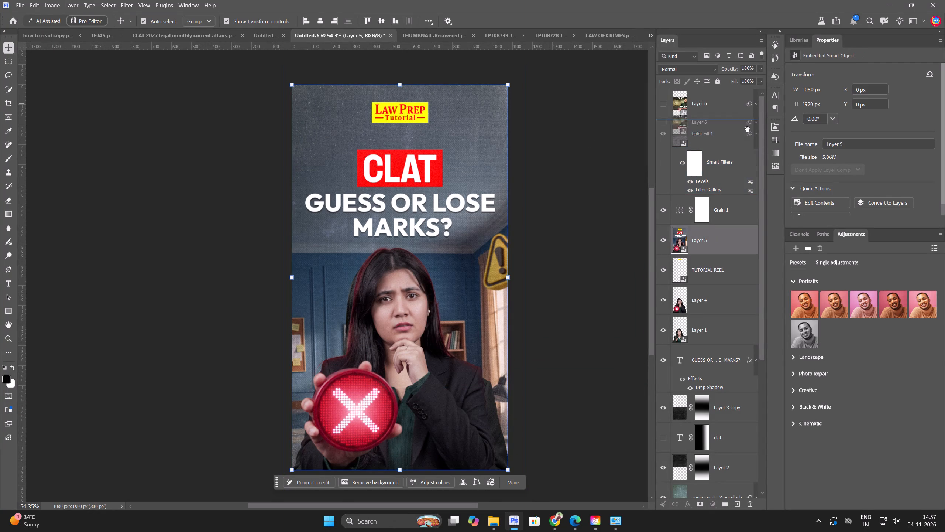
drag(748, 129, 759, 102)
drag(750, 104, 702, 238)
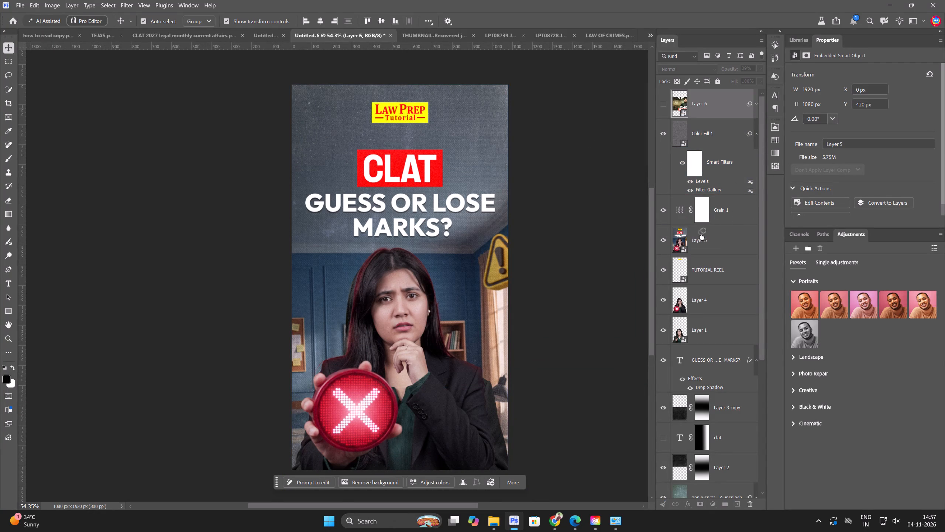
drag(702, 238, 701, 240)
Lower the opacity of the filtered Layer 5 to about 32%.
click(735, 242)
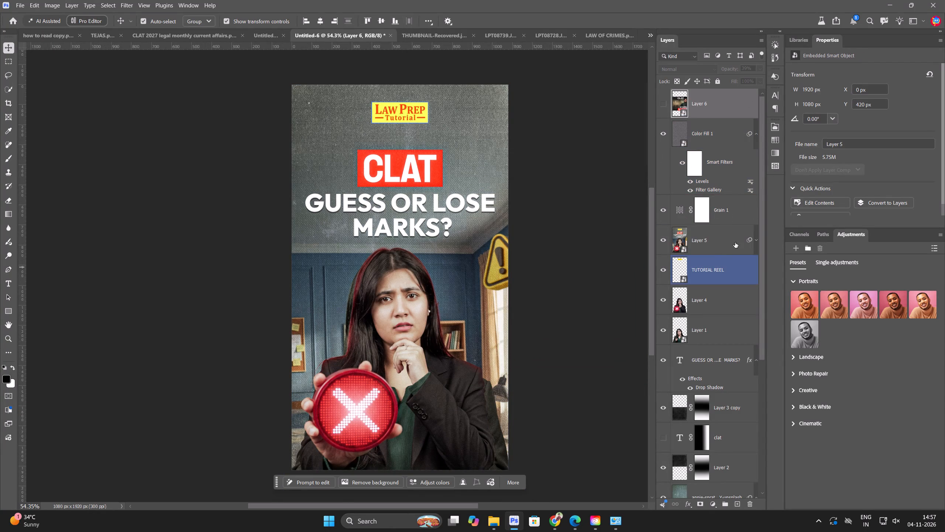
drag(728, 68, 696, 67)
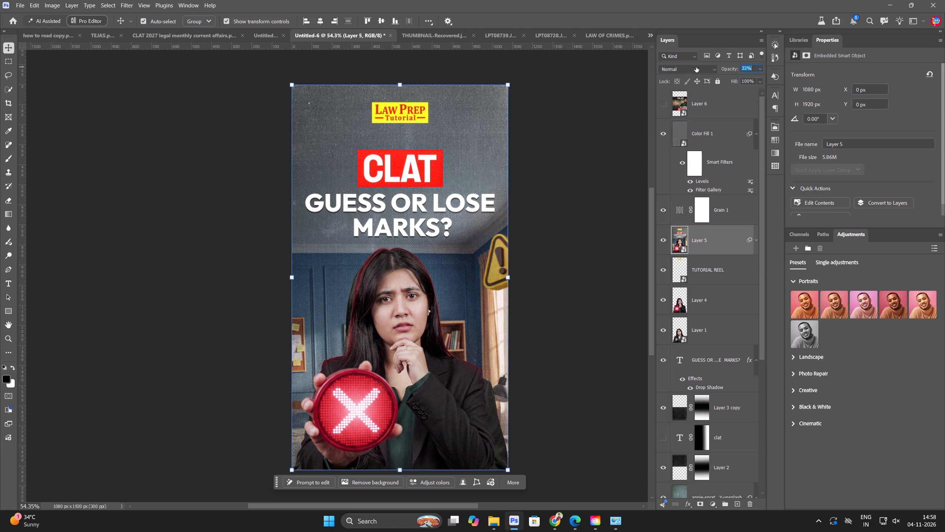
drag(696, 67, 700, 68)
click(634, 196)
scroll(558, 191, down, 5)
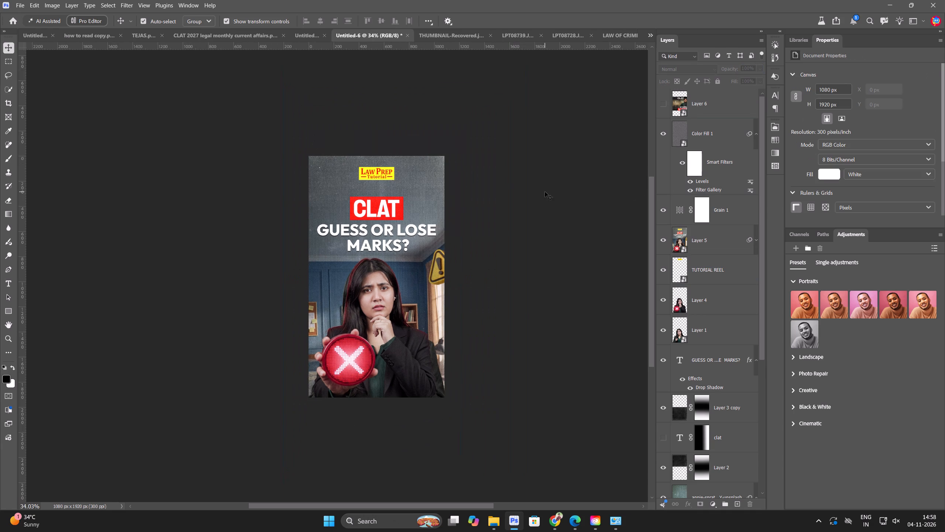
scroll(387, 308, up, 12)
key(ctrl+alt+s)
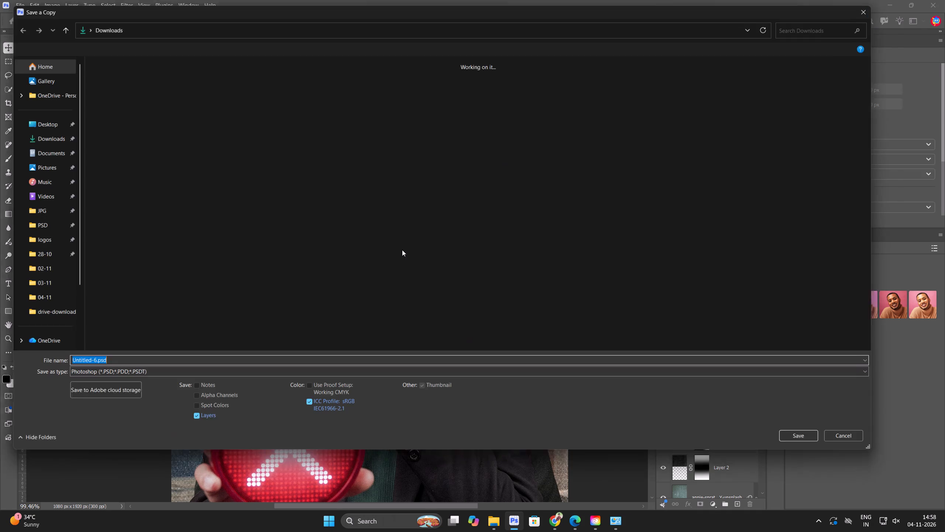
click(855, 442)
Hide Layer 1, the lower copy of the woman, and the filtered merged Layer 5.
scroll(732, 391, down, 5)
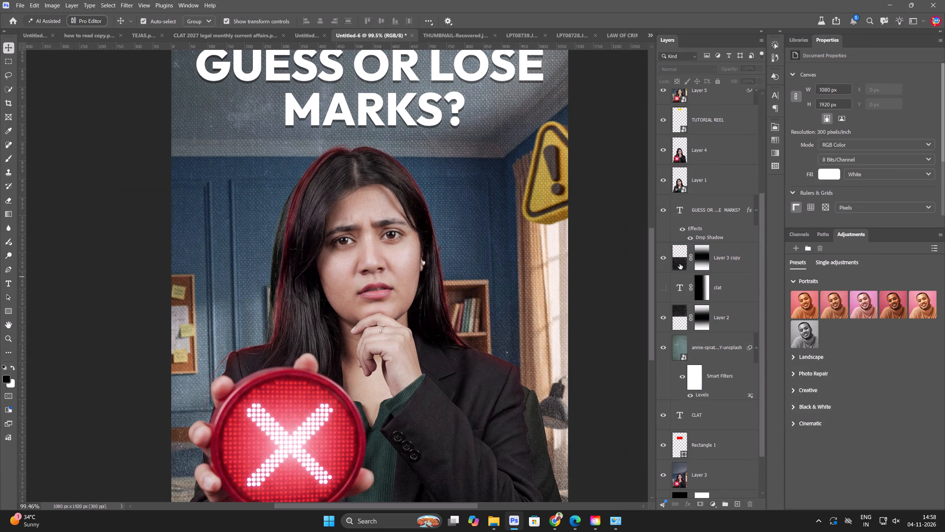
click(663, 178)
scroll(683, 187, up, 3)
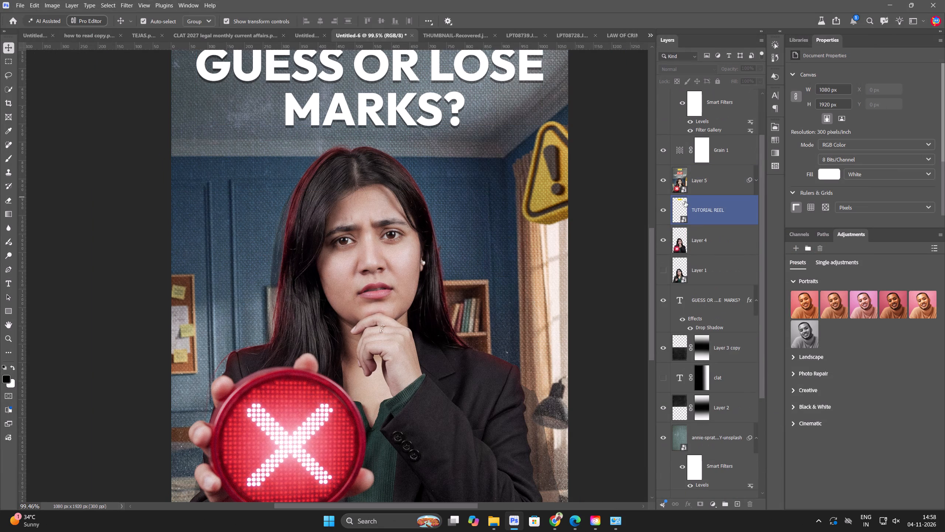
click(663, 183)
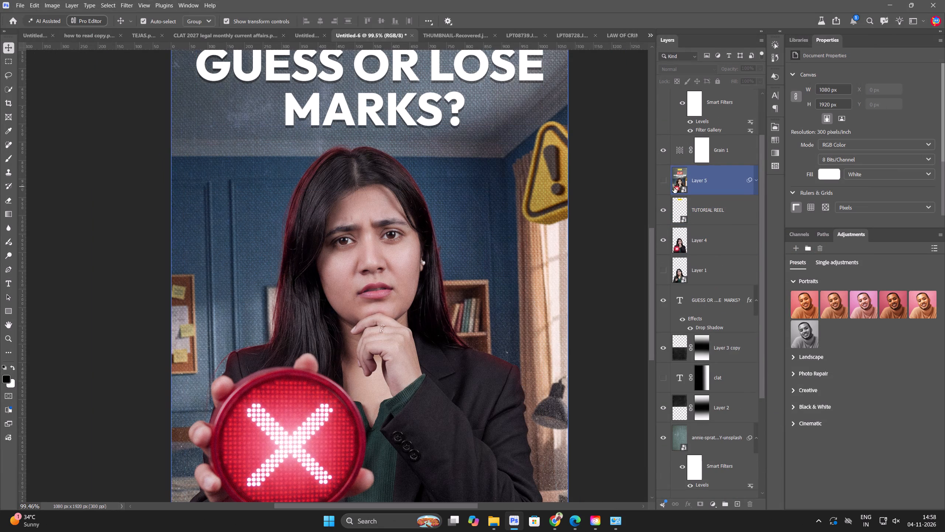
Stamp all visible layers into a new merged layer directly above Color Fill 1.
scroll(718, 190, up, 3)
key(ctrl+alt+a)
key(ctrl+alt+shift+e)
scroll(748, 114, up, 5)
ctrl+click(732, 109)
key(ctrl+alt+shift+e)
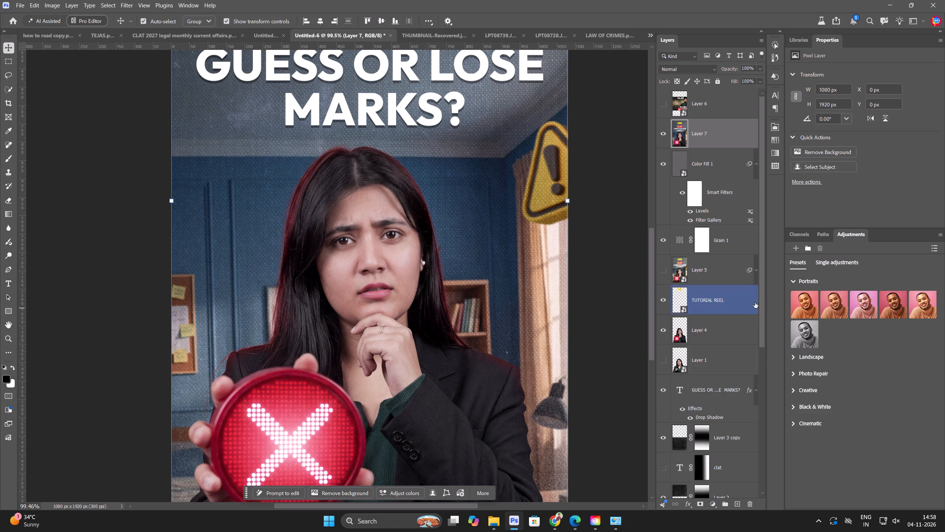
Convert the new merged Layer 7 to a Smart Object and move the smart filters from Layer 5 onto it.
drag(750, 271, 740, 135)
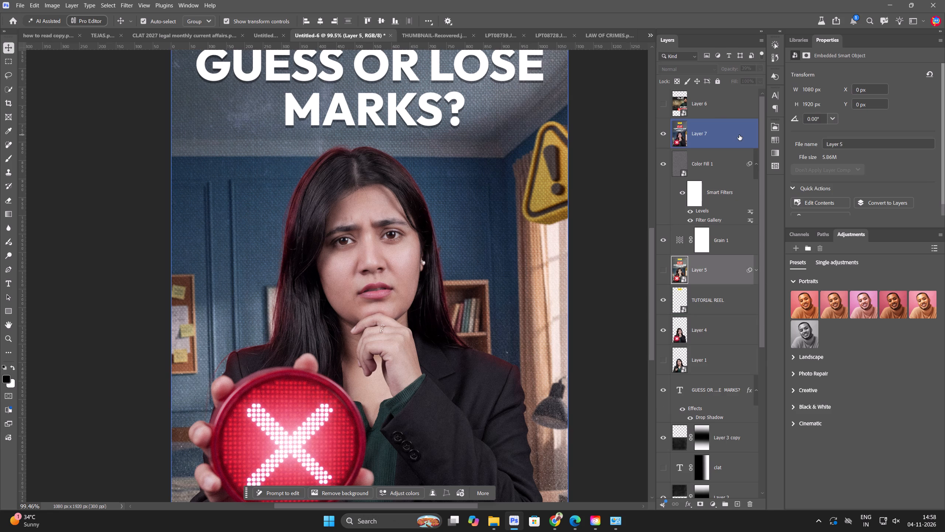
click(719, 130)
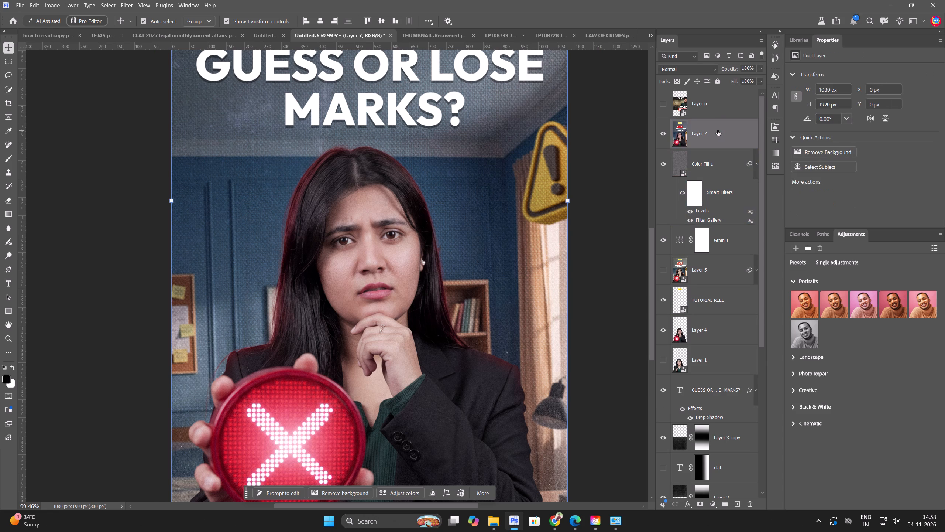
key(ctrl+alt+q)
drag(748, 270, 733, 134)
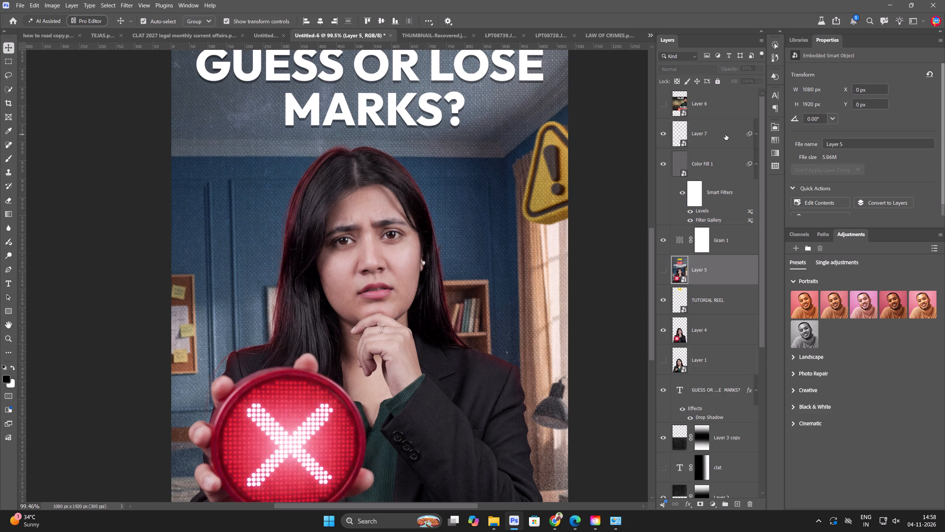
Reduce the opacity of the filtered Layer 7 to soften its effect over the whole reel cover.
click(726, 133)
drag(720, 69, 693, 75)
click(612, 192)
scroll(574, 208, down, 8)
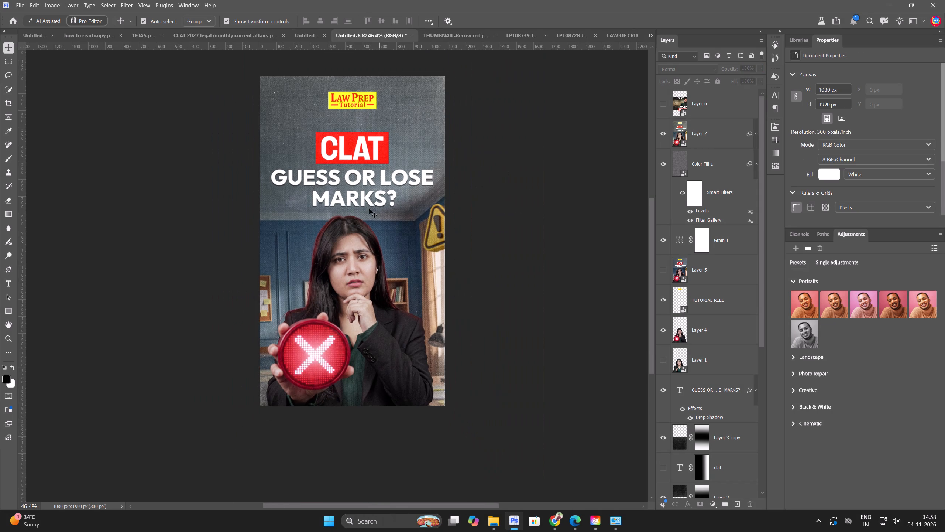
Save a JPEG copy of the reel cover as Untitled-6.jpg in the JPG 04-11 folder, accepting the default JPEG options.
key(ctrl+alt+s)
click(147, 369)
click(146, 375)
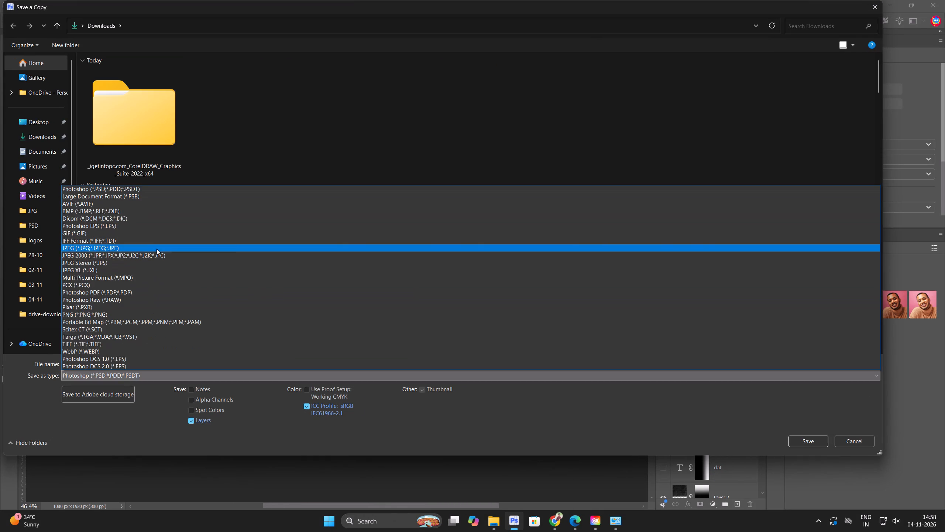
click(157, 249)
click(36, 294)
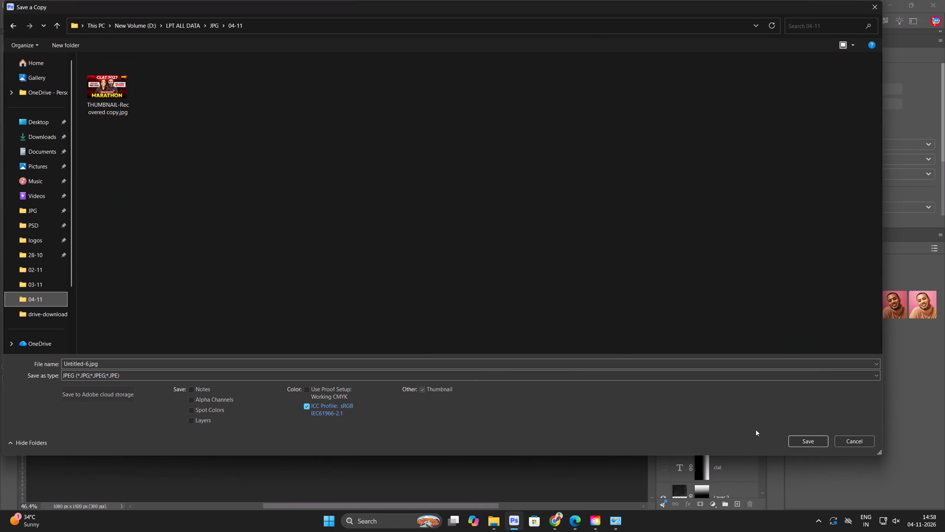
click(821, 436)
key(Return)
key(Return)
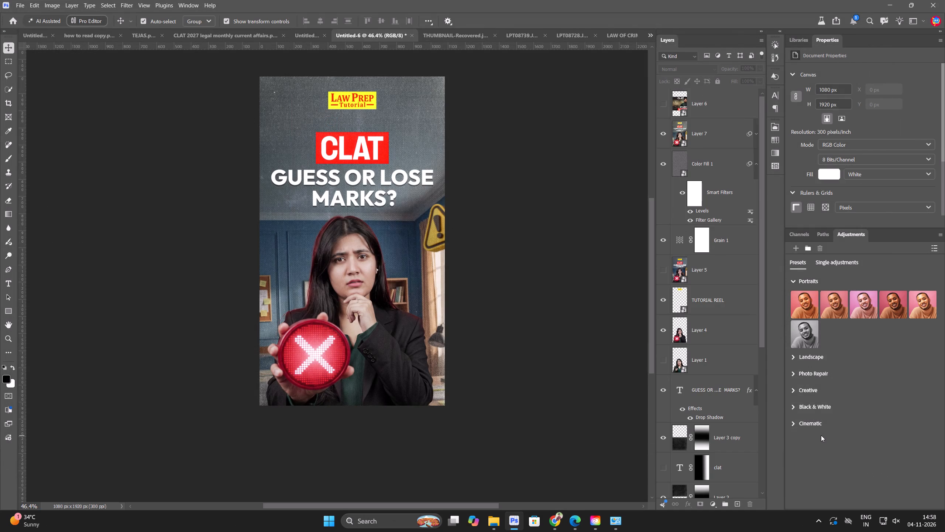
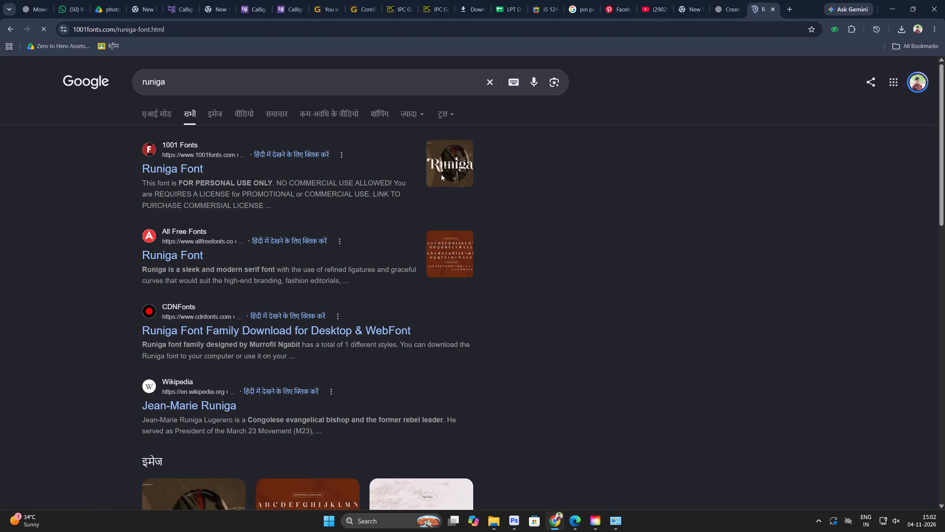
Examine the Runiga font page on 1001 Fonts, browsing its preview images to judge the lettering style.
scroll(341, 219, down, 1)
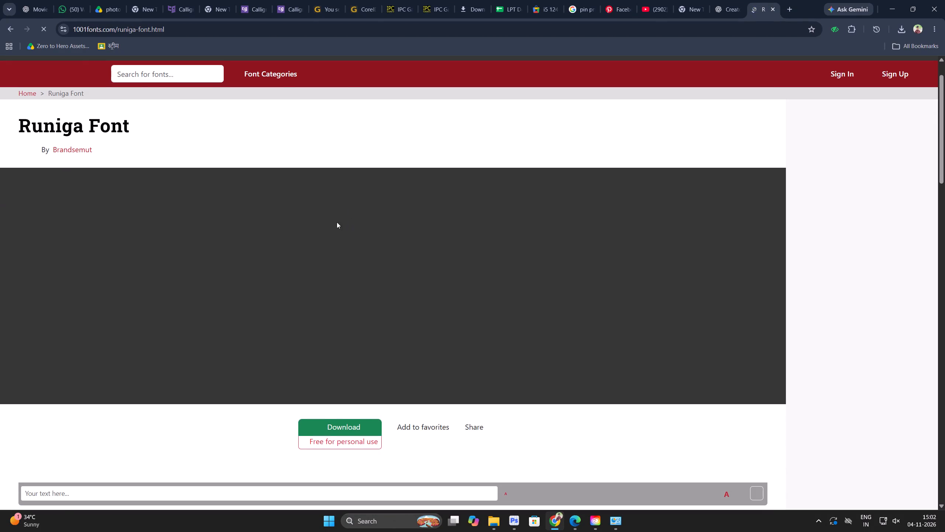
scroll(264, 220, up, 2)
scroll(315, 249, down, 3)
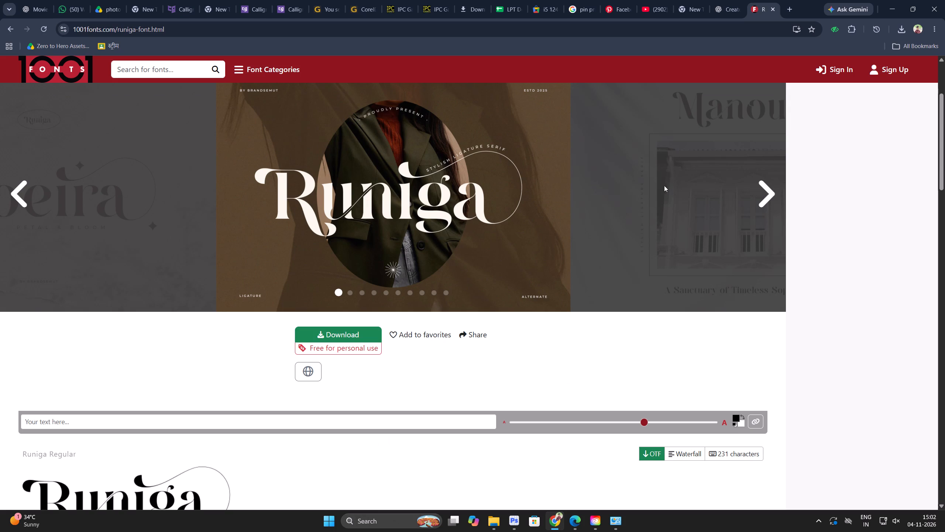
click(773, 193)
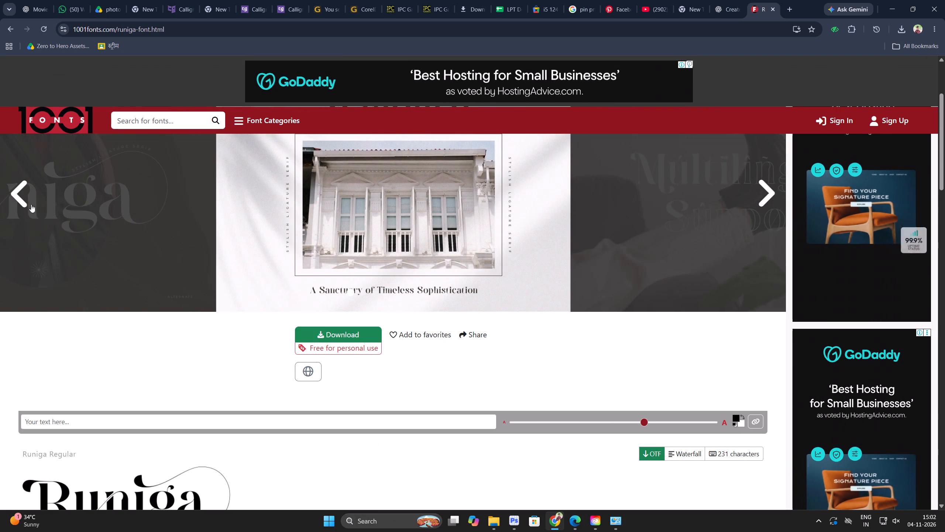
click(22, 198)
scroll(346, 222, up, 3)
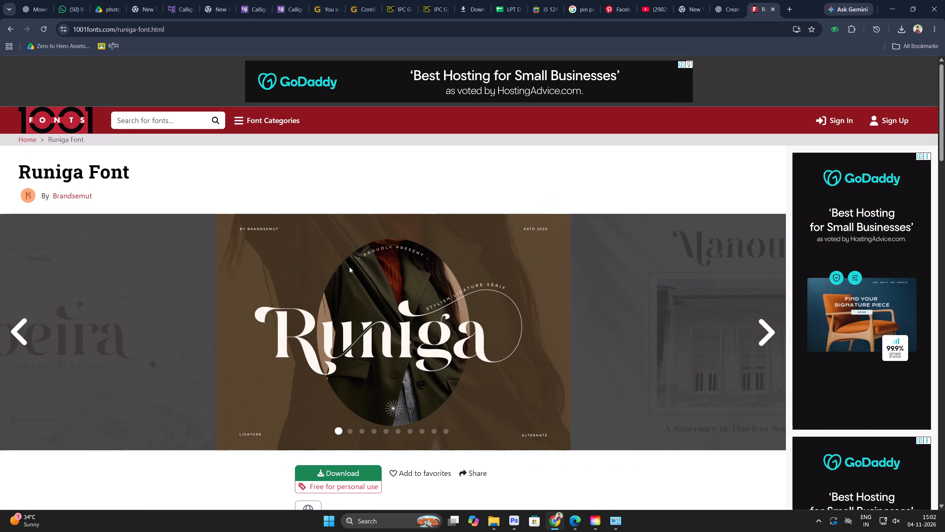